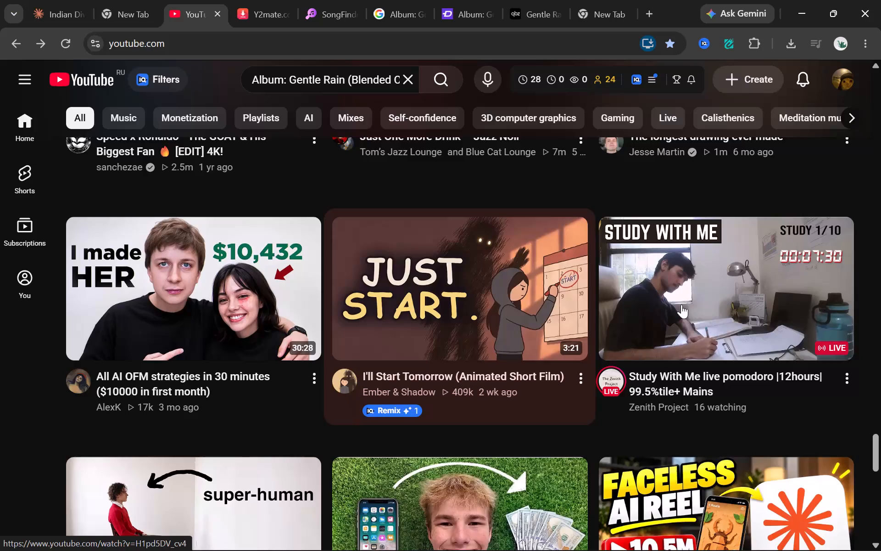
Browse the recommended videos in the YouTube home feed and check the open Zedge and Google search pages.
{"action": "scroll", "coordinate": [574, 308], "scroll_direction": "down", "scroll_amount": 2}
{"action": "scroll", "coordinate": [475, 349], "scroll_direction": "down", "scroll_amount": 2}
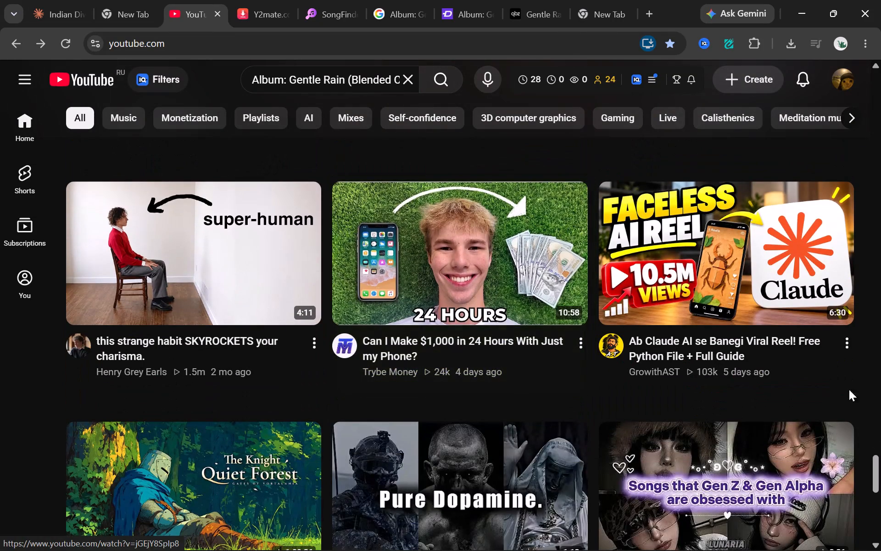
{"action": "scroll", "coordinate": [522, 264], "scroll_direction": "down", "scroll_amount": 3}
{"action": "scroll", "coordinate": [433, 373], "scroll_direction": "down", "scroll_amount": 2}
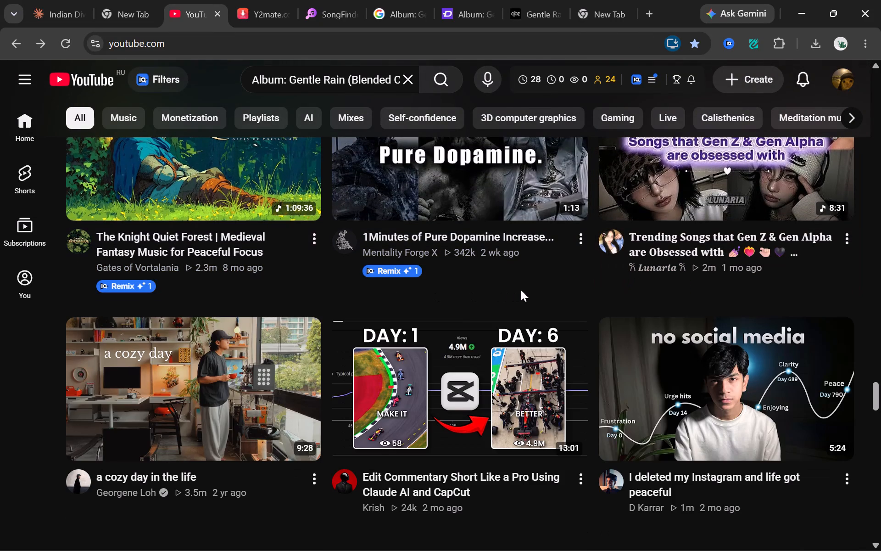
{"action": "left_click", "coordinate": [419, 0]}
{"action": "left_click", "coordinate": [464, 0]}
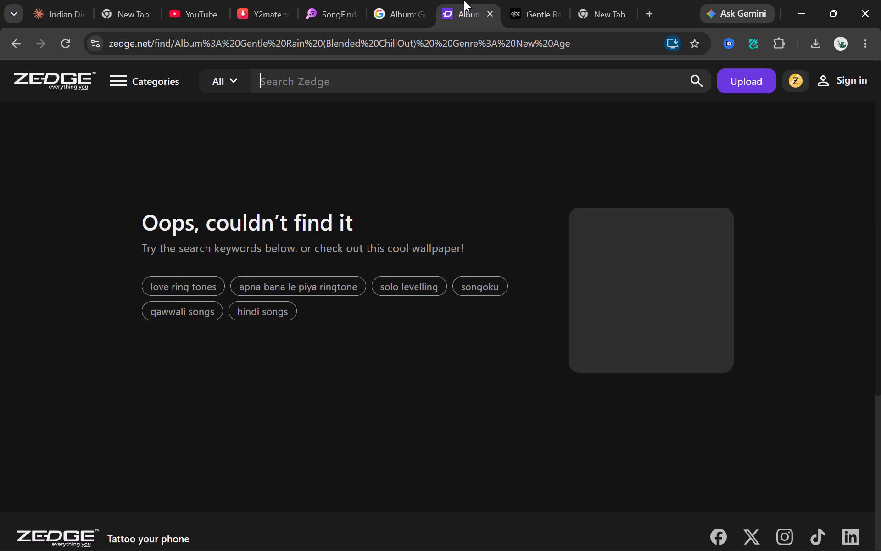
{"action": "left_click", "coordinate": [415, 0]}
{"action": "left_click", "coordinate": [199, 0]}
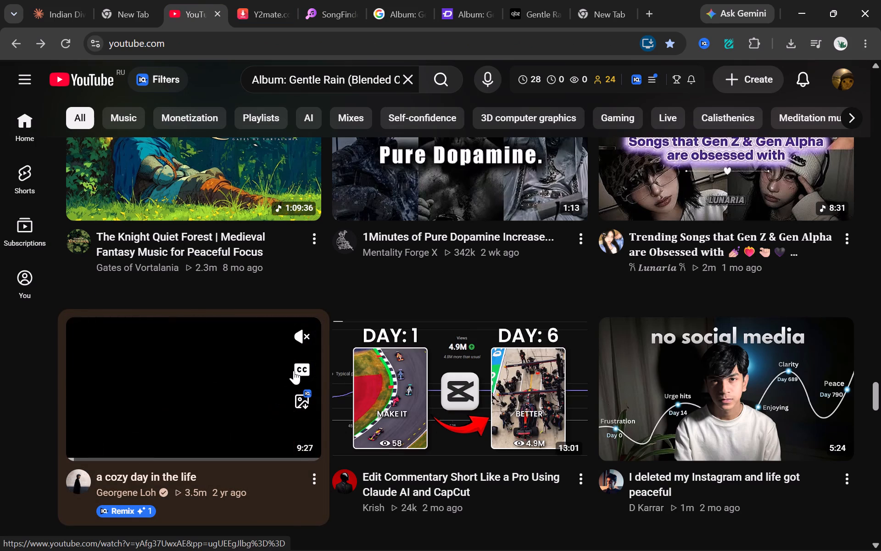
Play the feed preview of "a cozy day in the life" with sound and skip ahead through it.
{"action": "left_click", "coordinate": [301, 339]}
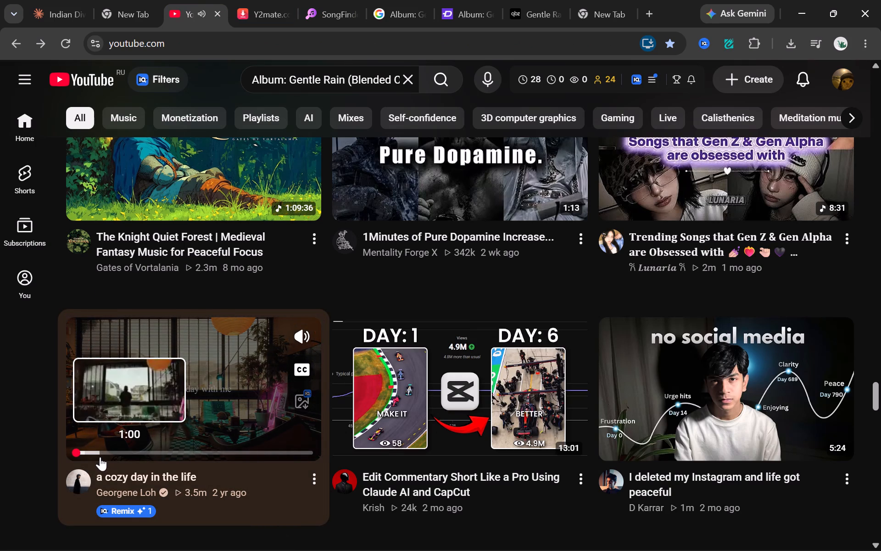
{"action": "left_click", "coordinate": [100, 457]}
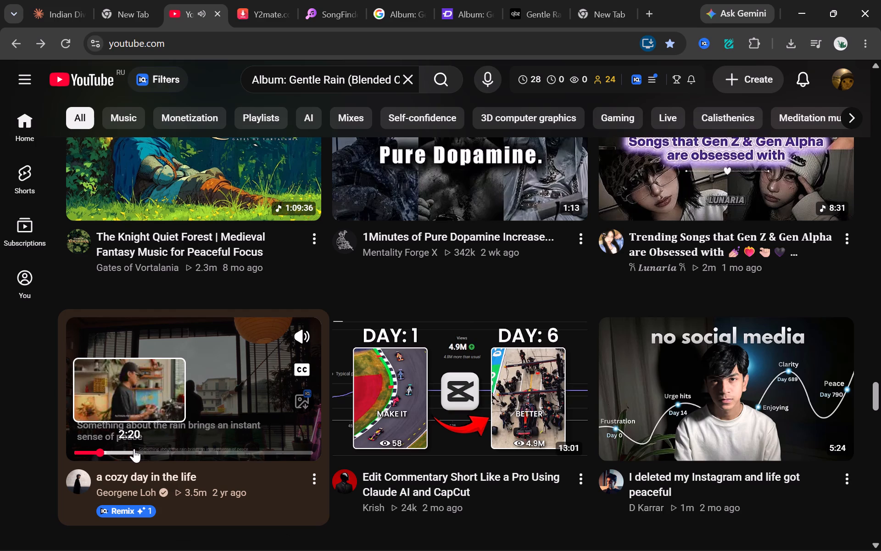
{"action": "left_click", "coordinate": [134, 449]}
{"action": "left_click", "coordinate": [174, 454]}
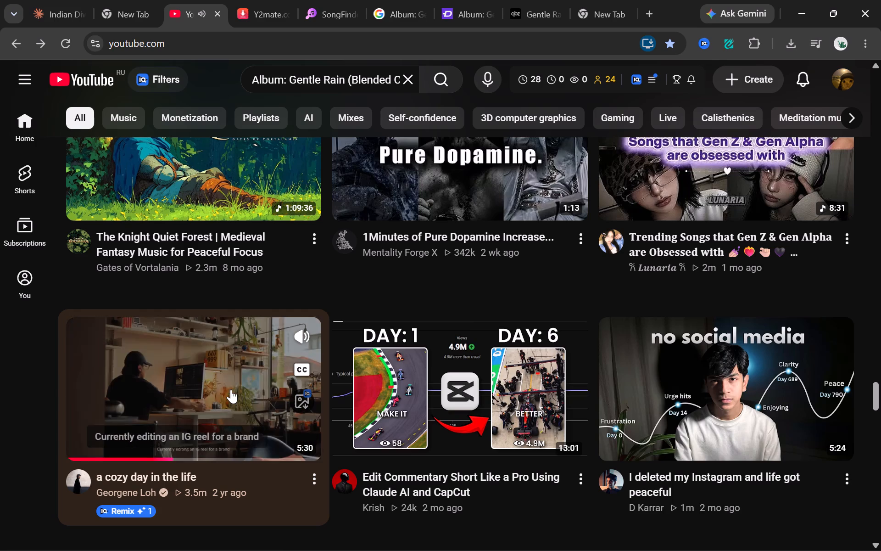
Skip ahead in the feed preview of "a cozy day in the life" and jump back to around its midpoint.
{"action": "left_click", "coordinate": [237, 453]}
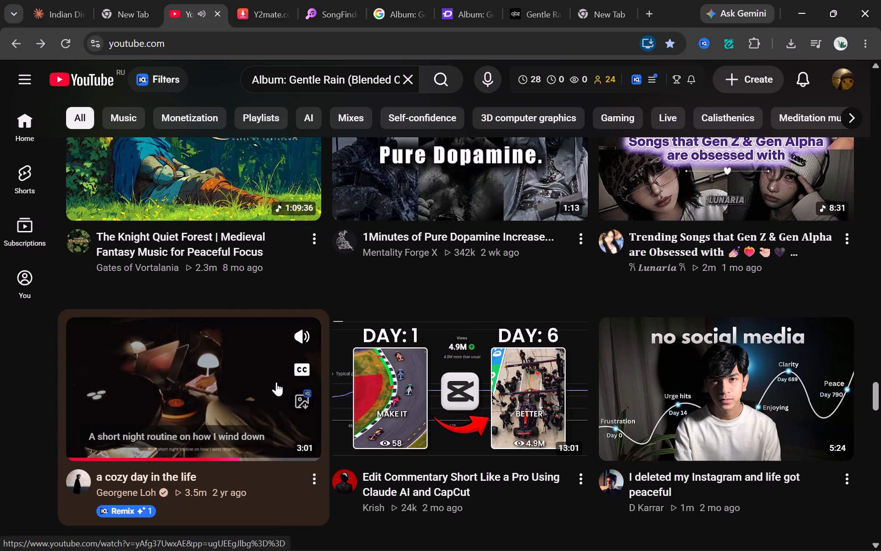
{"action": "left_click", "coordinate": [197, 450]}
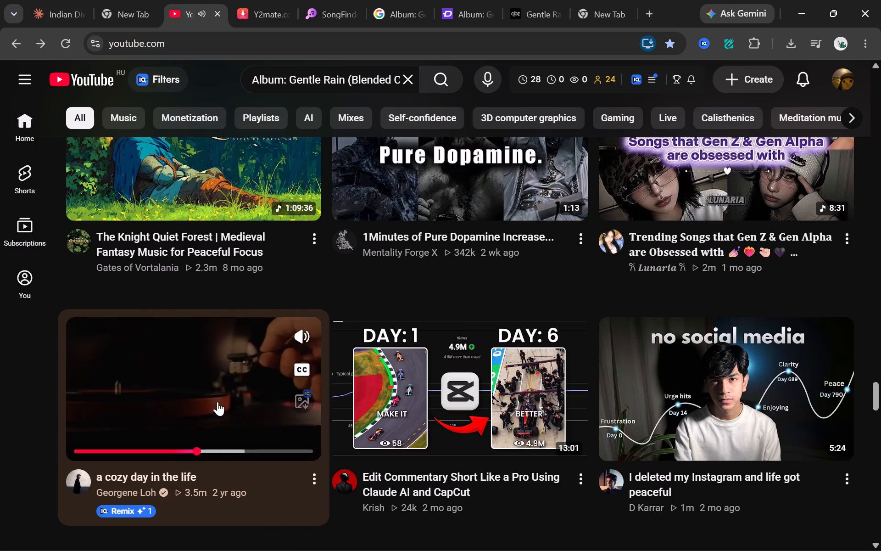
Preview "I deleted my Instagram and life got peaceful" in the YouTube home feed.
{"action": "scroll", "coordinate": [235, 416], "scroll_direction": "down", "scroll_amount": 3}
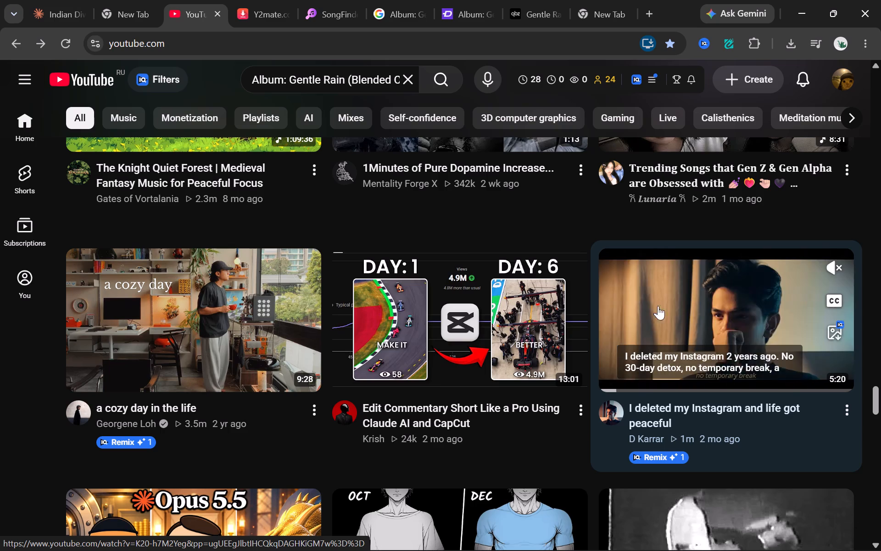
Check the open Google search, blank and Qobuz pages, and close the Qobuz page for the artist Gentle Rain.
{"action": "left_click", "coordinate": [404, 0]}
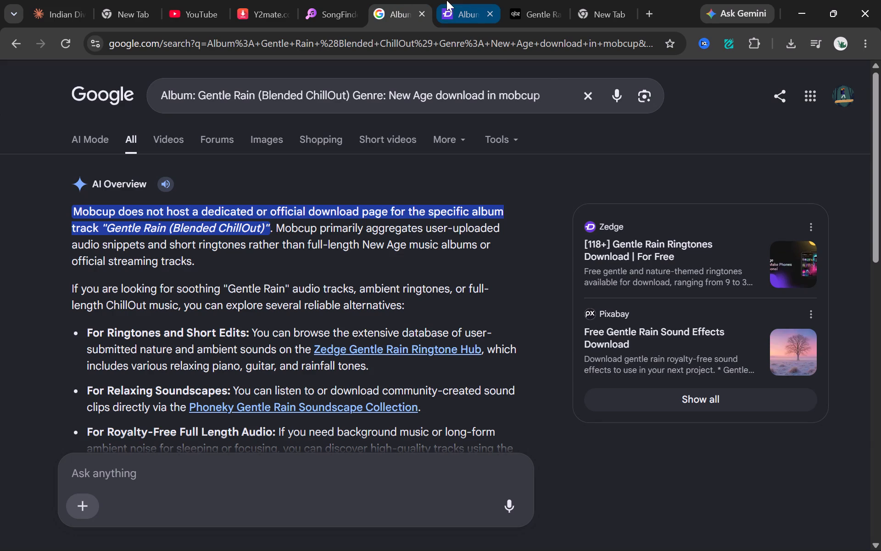
{"action": "left_click", "coordinate": [597, 0]}
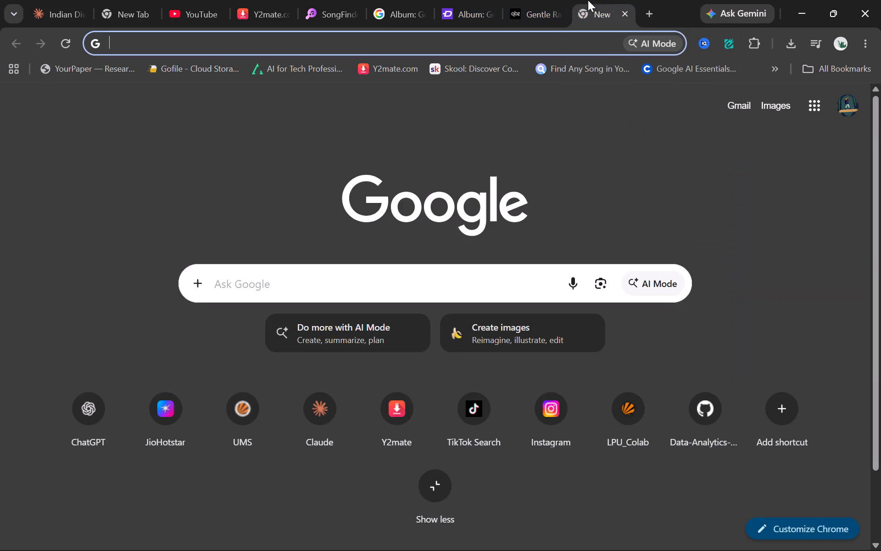
{"action": "left_click", "coordinate": [548, 0]}
{"action": "scroll", "coordinate": [231, 412], "scroll_direction": "up", "scroll_amount": 7}
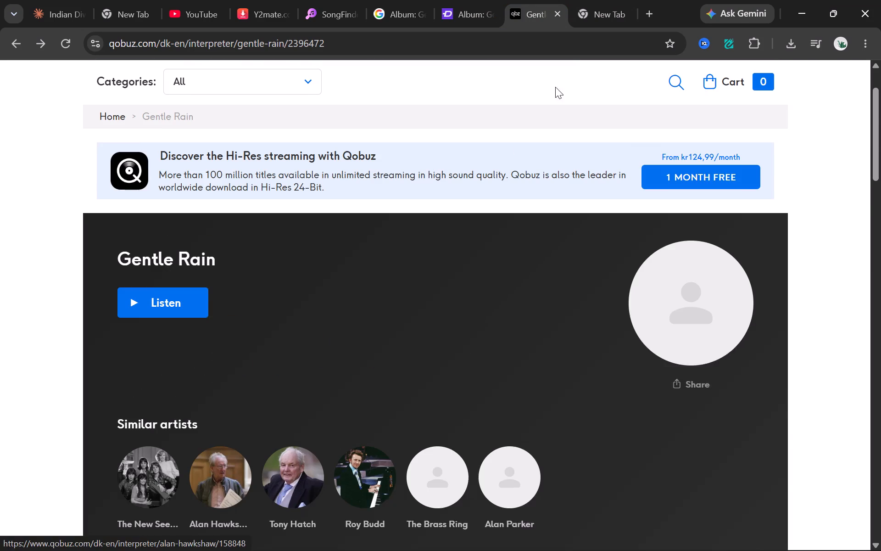
{"action": "left_click", "coordinate": [561, 17]}
Switch to the open Zedge search page for the Gentle Rain album.
{"action": "left_click", "coordinate": [491, 0]}
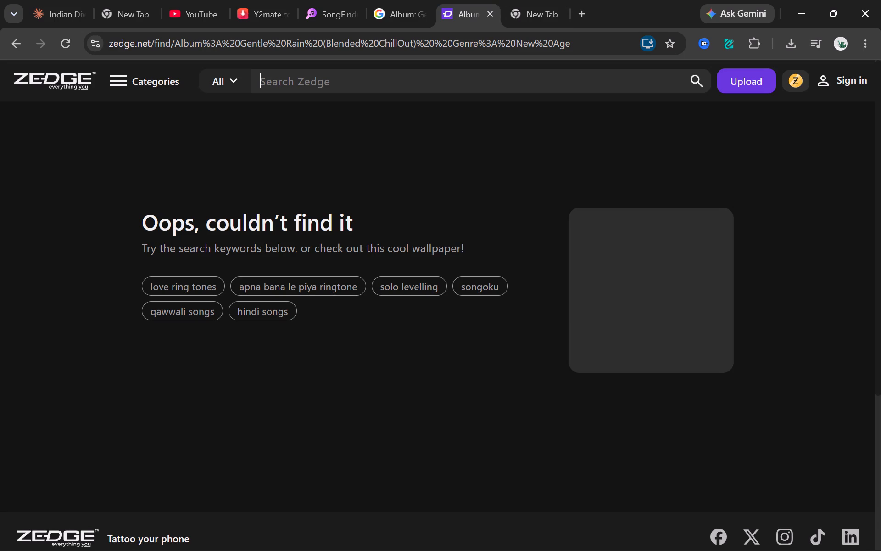
Look over the open music search pages and continue browsing the YouTube home feed.
{"action": "left_click", "coordinate": [483, 0]}
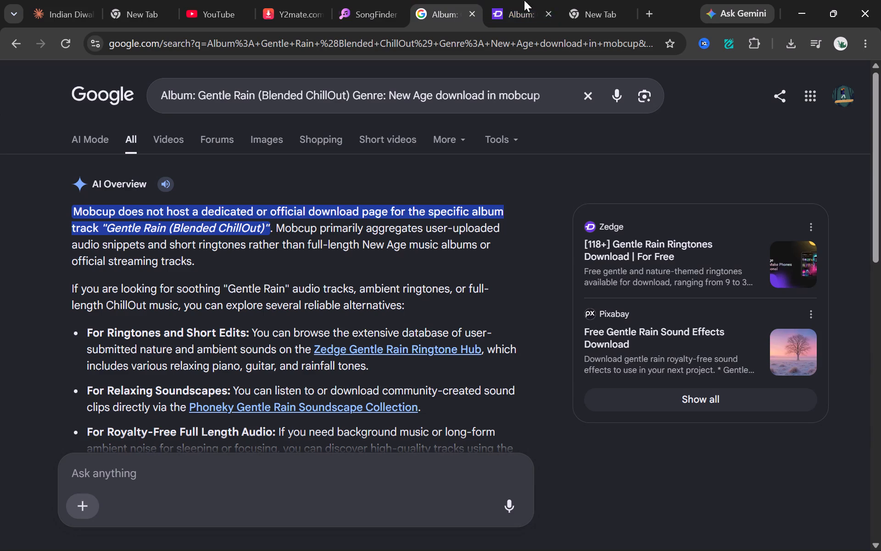
{"action": "left_click", "coordinate": [392, 0]}
{"action": "left_click", "coordinate": [292, 0]}
{"action": "left_click", "coordinate": [241, 0]}
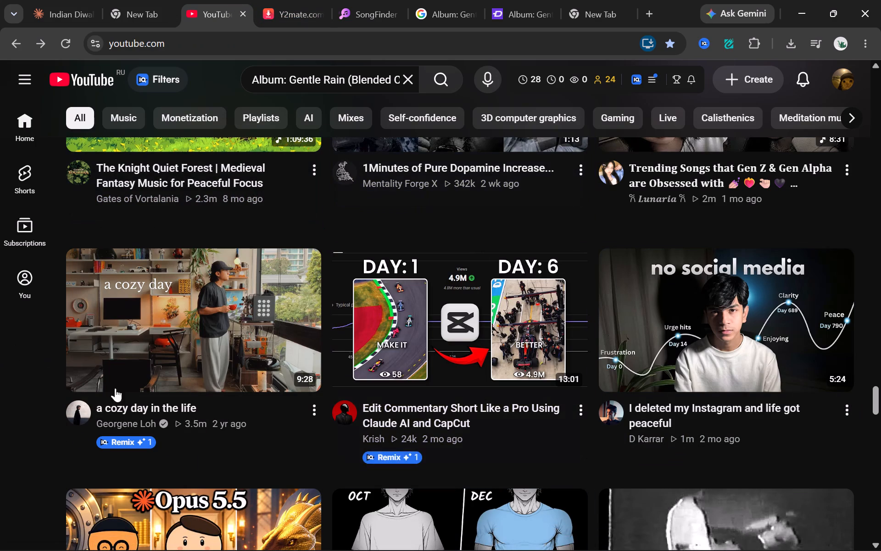
{"action": "scroll", "coordinate": [17, 394], "scroll_direction": "down", "scroll_amount": 3}
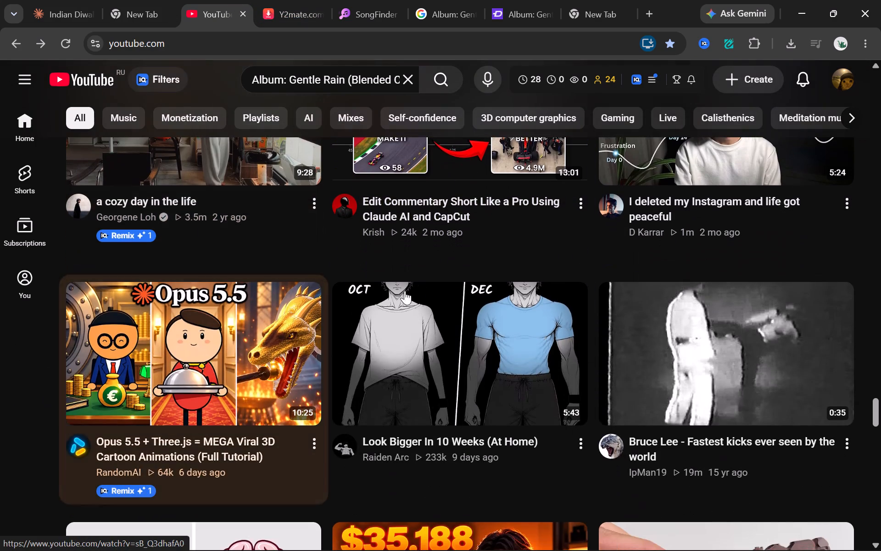
{"action": "scroll", "coordinate": [419, 283], "scroll_direction": "down", "scroll_amount": 10}
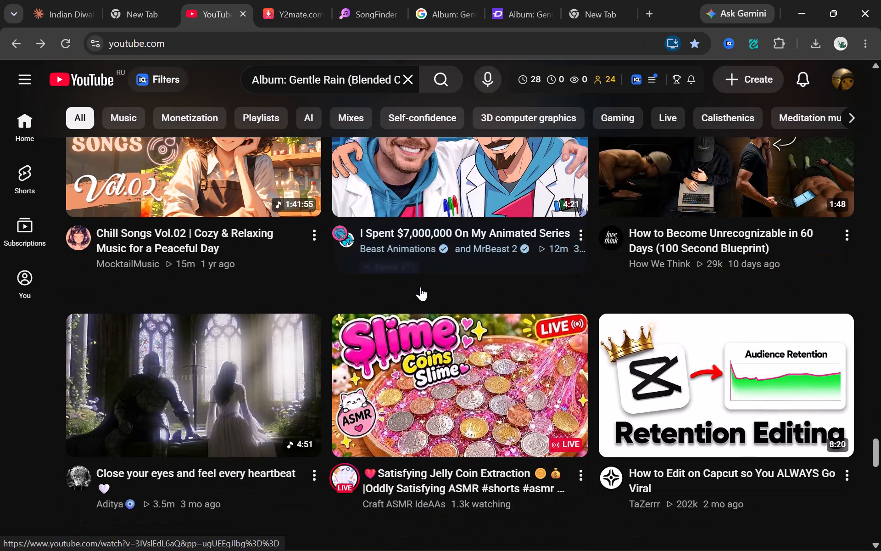
{"action": "scroll", "coordinate": [420, 287], "scroll_direction": "down", "scroll_amount": 1}
{"action": "scroll", "coordinate": [659, 382], "scroll_direction": "down", "scroll_amount": 4}
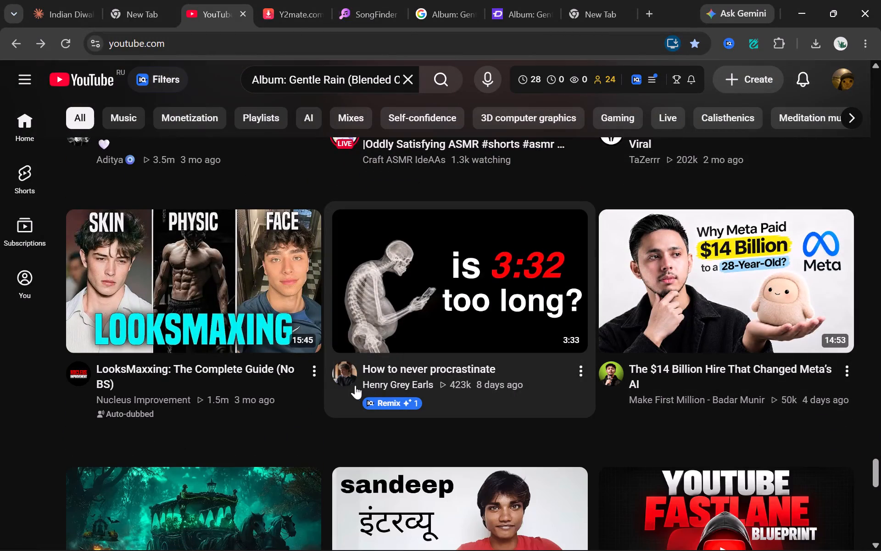
Look through the YouTube accounts available for switching.
{"action": "left_click", "coordinate": [847, 79]}
{"action": "left_click", "coordinate": [764, 187]}
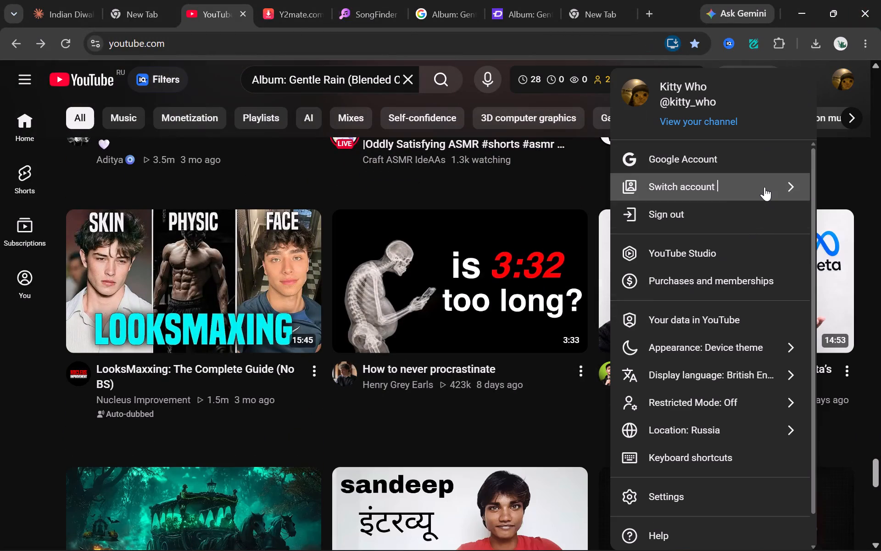
{"action": "scroll", "coordinate": [696, 424], "scroll_direction": "down", "scroll_amount": 4}
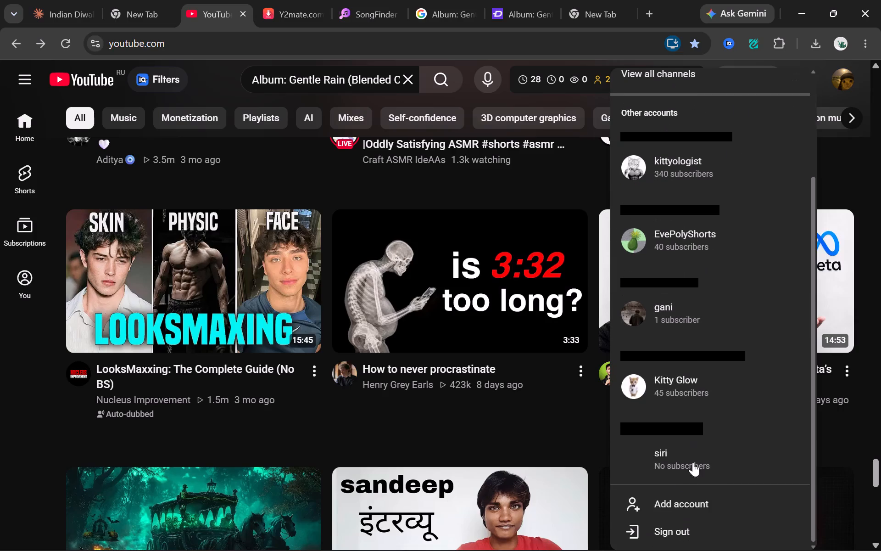
Switch to Urban VPN, start a connection to Russia, and return to the CapCut project.
{"action": "left_click", "coordinate": [614, 537]}
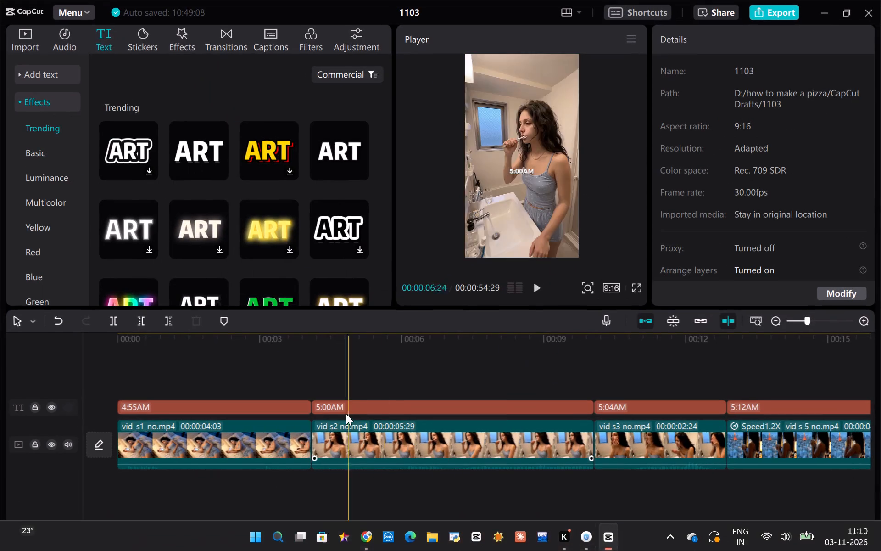
{"action": "left_click", "coordinate": [580, 541]}
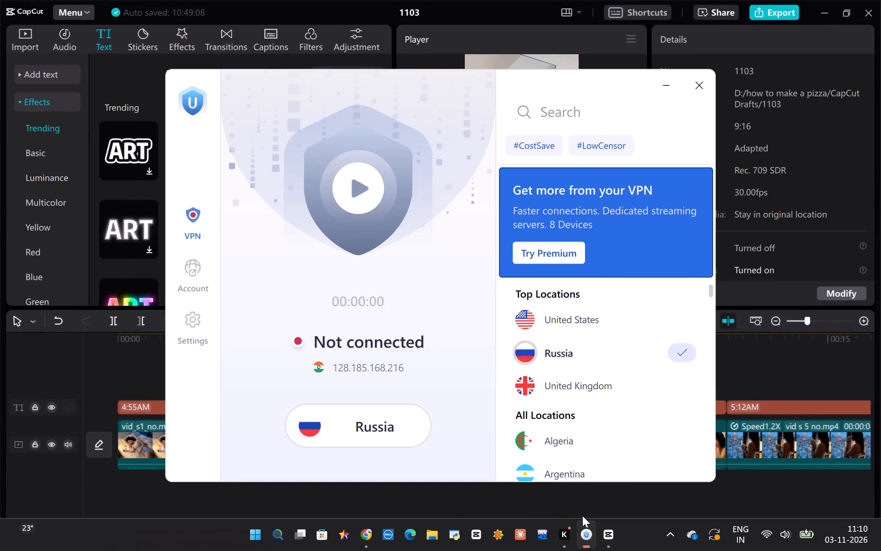
{"action": "left_click", "coordinate": [355, 196]}
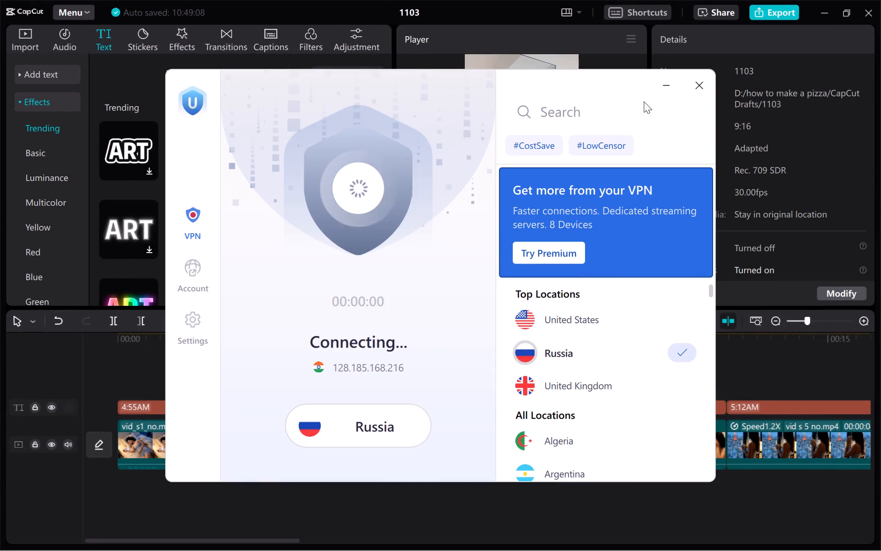
{"action": "left_click", "coordinate": [662, 83]}
Play the edited video from near its beginning through the 4:55AM, 5:00AM and 5:04AM clips to review them.
{"action": "left_click", "coordinate": [236, 367]}
{"action": "left_click_drag", "start_coordinate": [236, 367], "coordinate": [113, 387]}
{"action": "key", "text": "space"}
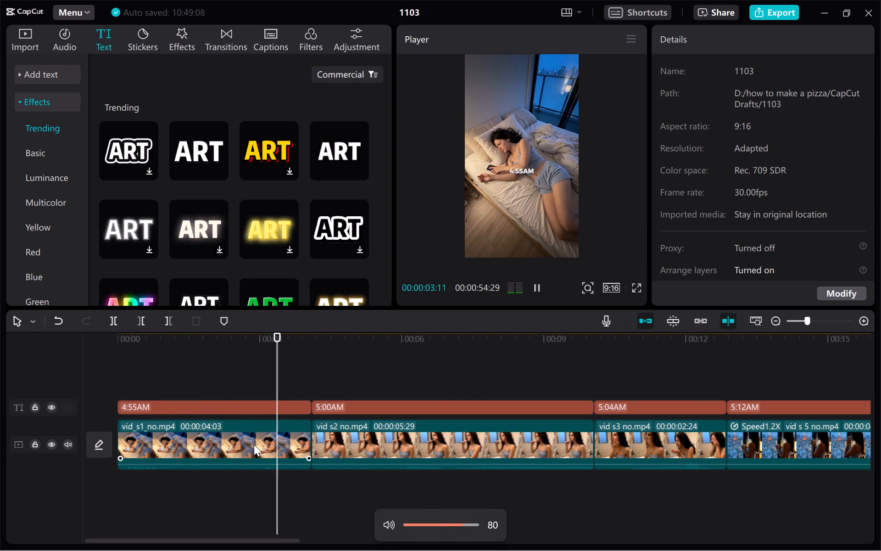
{"action": "left_click", "coordinate": [253, 452]}
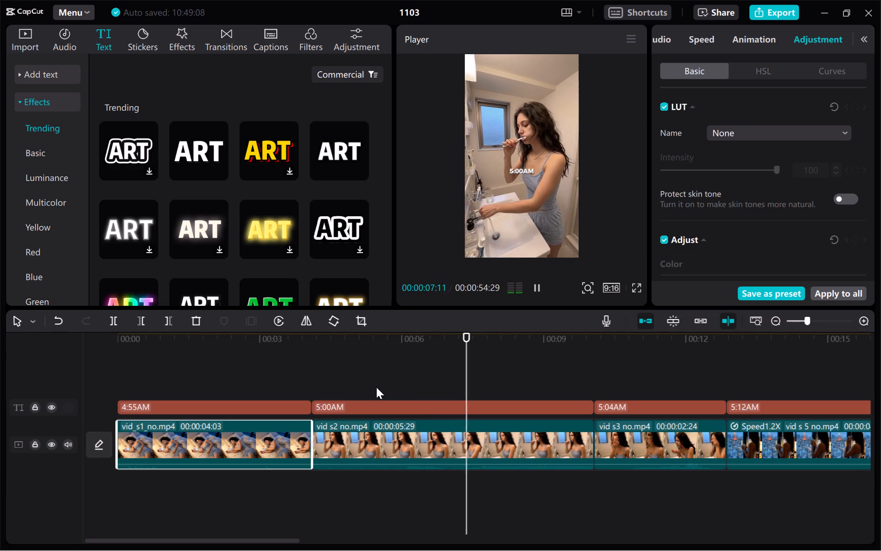
{"action": "scroll", "coordinate": [376, 387], "scroll_direction": "left", "scroll_amount": 2}
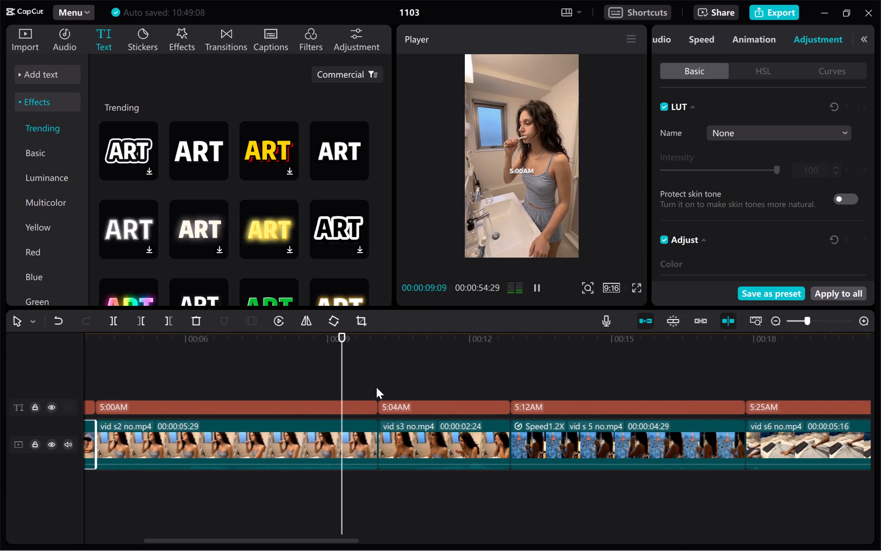
{"action": "scroll", "coordinate": [376, 387], "scroll_direction": "left", "scroll_amount": 1}
{"action": "key", "text": "space"}
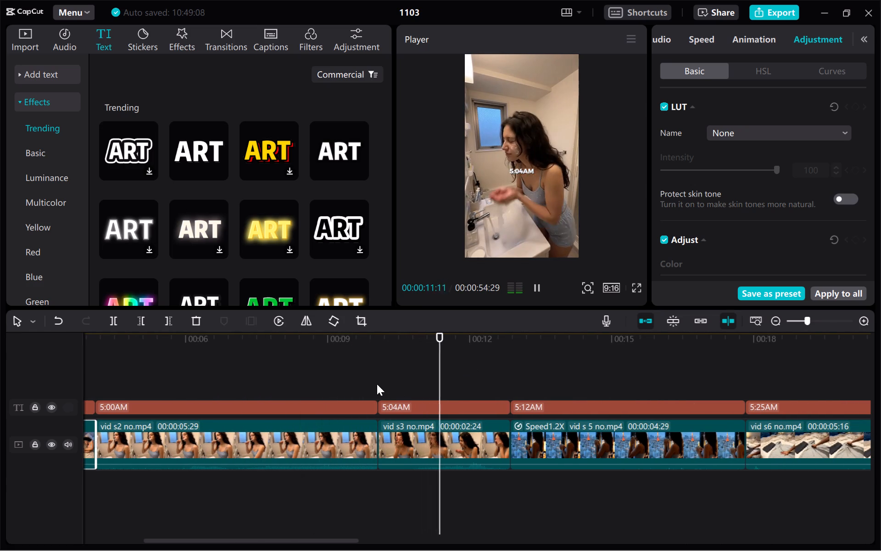
Search the sound effects library for "asmr sounds bed".
{"action": "left_click", "coordinate": [65, 37]}
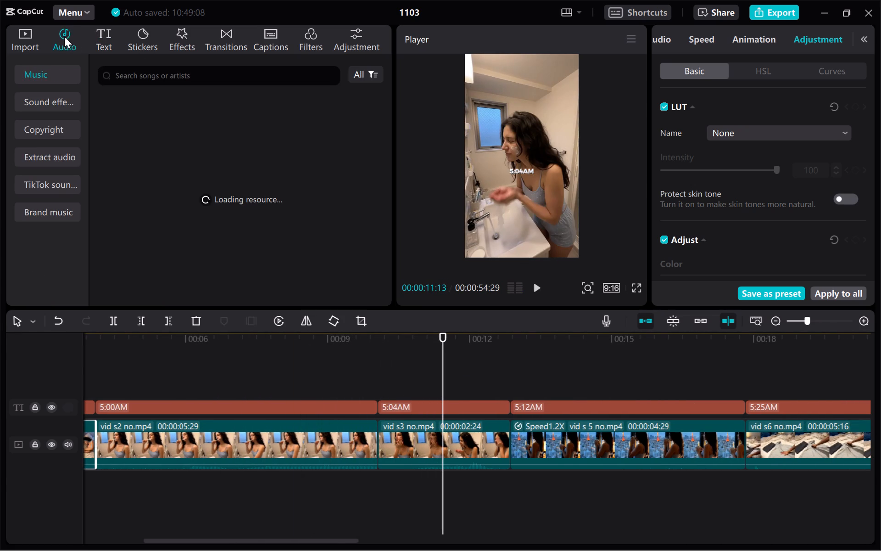
{"action": "left_click", "coordinate": [56, 106]}
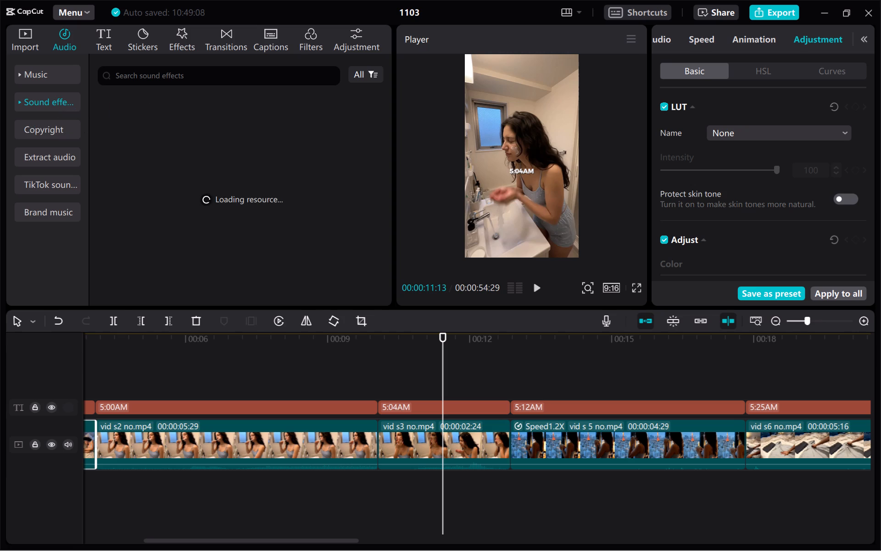
{"action": "left_click", "coordinate": [169, 76]}
{"action": "type", "text": "asmr"}
{"action": "key", "text": "space"}
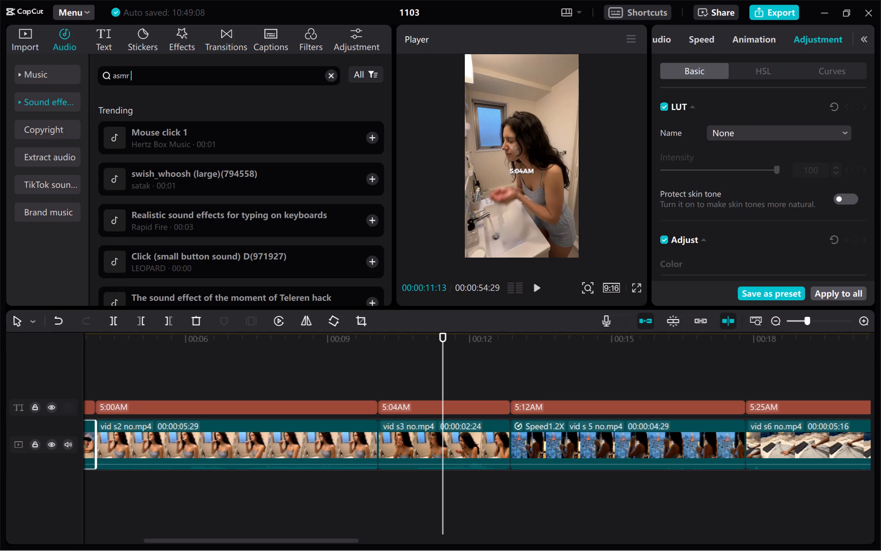
{"action": "type", "text": "bed"}
{"action": "key", "text": "BackSpace"}
{"action": "key", "text": "BackSpace"}
{"action": "key", "text": "BackSpace"}
{"action": "type", "text": "sounds bed"}
{"action": "key", "text": "Return"}
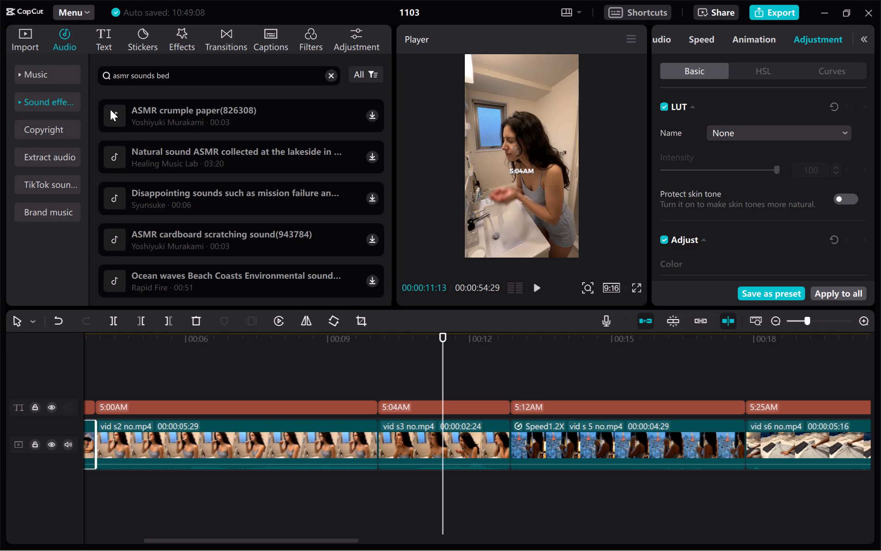
Listen to the "ASMR crumple paper" and "Natural sound ASMR collected at the lakeside in the morning" sound effects.
{"action": "left_click", "coordinate": [110, 109]}
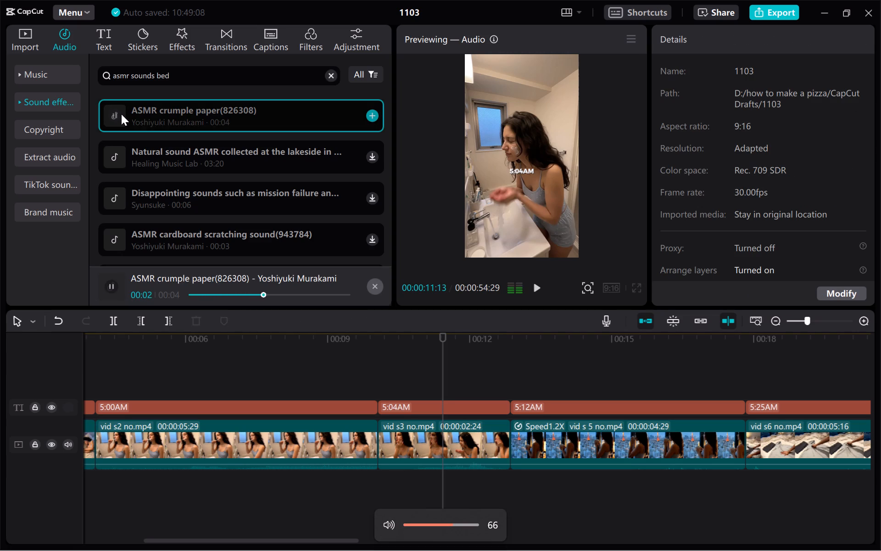
{"action": "left_click", "coordinate": [116, 157]}
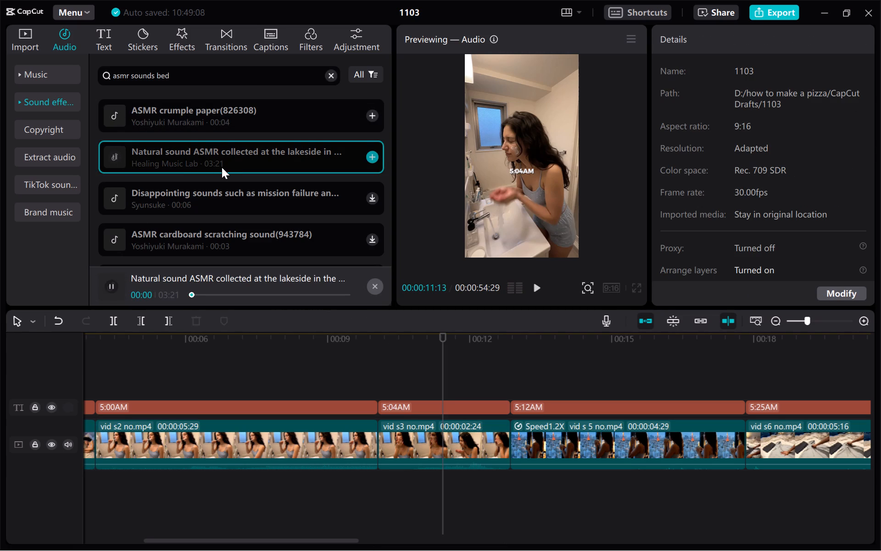
{"action": "scroll", "coordinate": [242, 173], "scroll_direction": "down", "scroll_amount": 1}
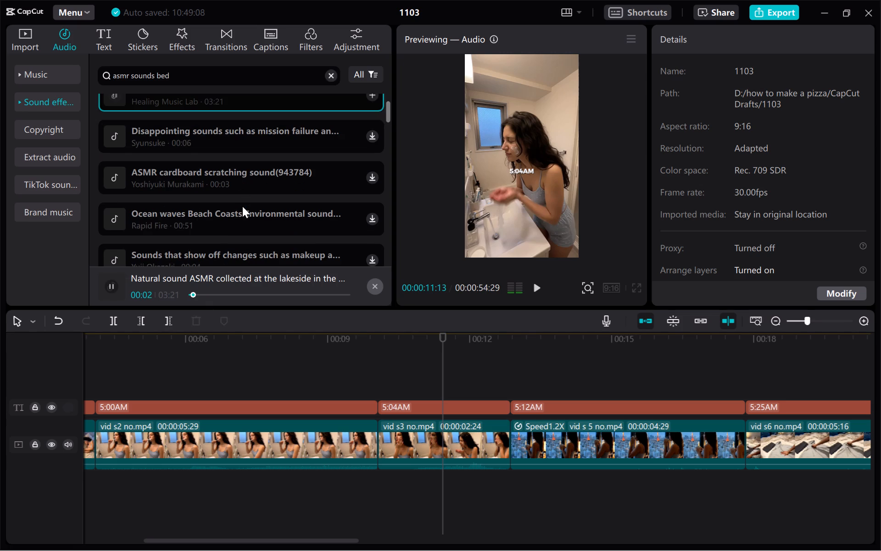
{"action": "scroll", "coordinate": [221, 191], "scroll_direction": "up", "scroll_amount": 1}
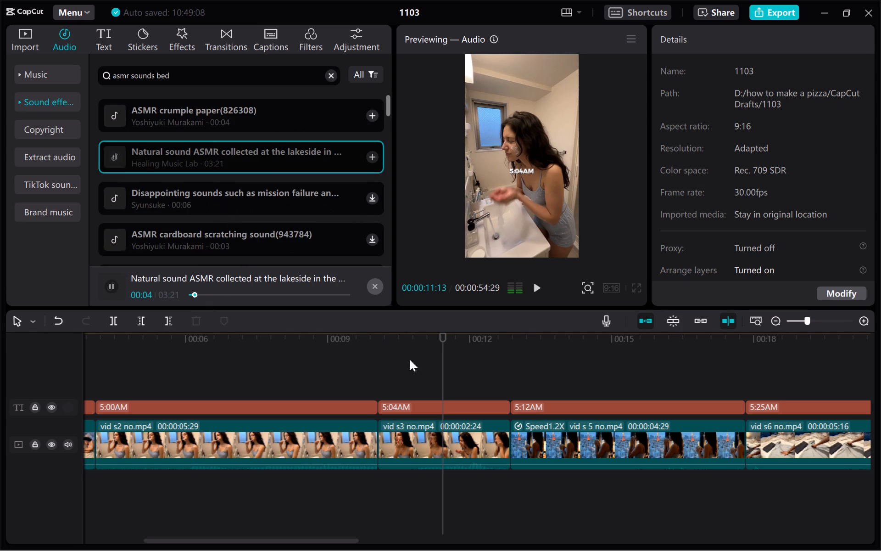
Add the "Natural sound ASMR collected at the lakeside in the morning" sound beneath the video, starting at the 6:15AM clip's beginning.
{"action": "scroll", "coordinate": [440, 374], "scroll_direction": "left", "scroll_amount": 2}
{"action": "scroll", "coordinate": [565, 386], "scroll_direction": "left", "scroll_amount": 3}
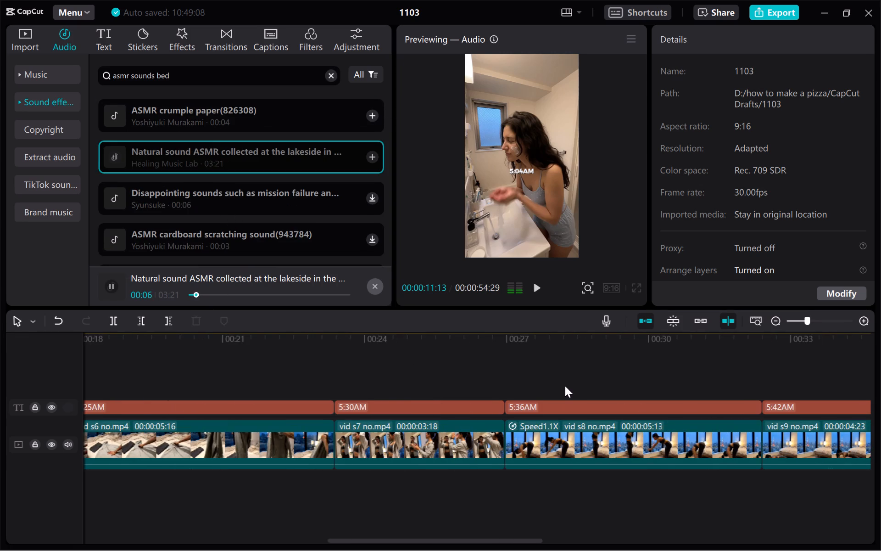
{"action": "scroll", "coordinate": [565, 386], "scroll_direction": "left", "scroll_amount": 3}
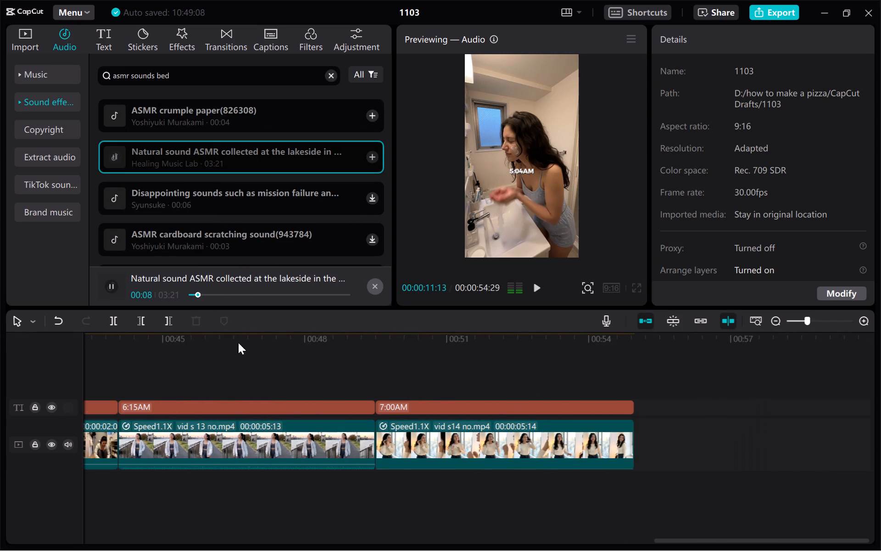
{"action": "left_click_drag", "start_coordinate": [164, 157], "coordinate": [178, 500]}
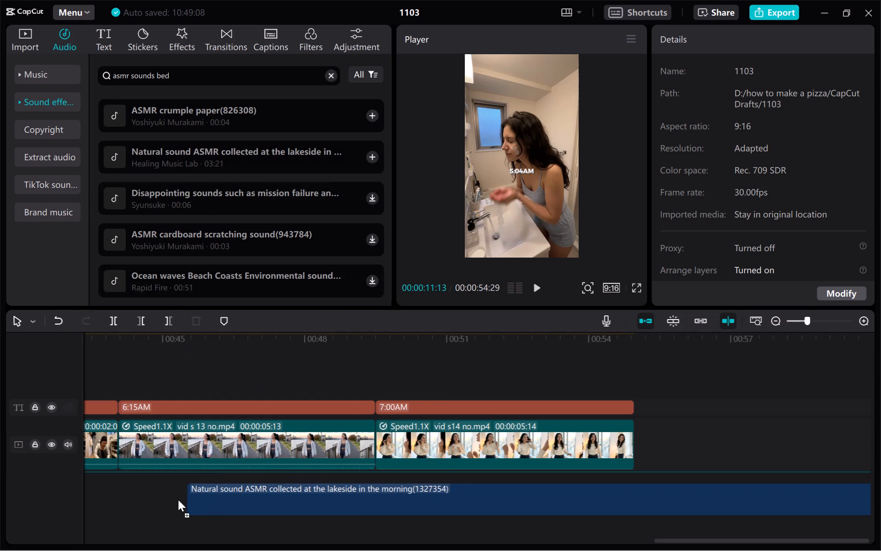
{"action": "left_click_drag", "start_coordinate": [178, 500], "coordinate": [118, 491]}
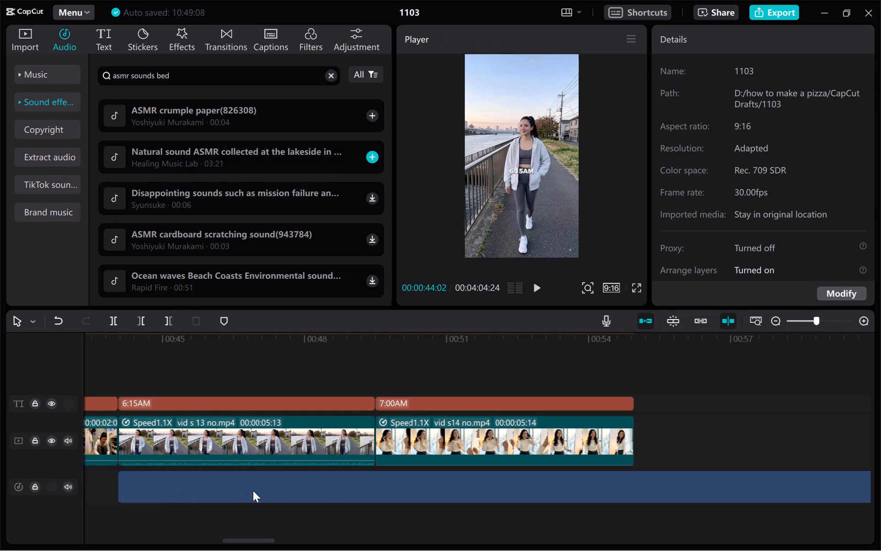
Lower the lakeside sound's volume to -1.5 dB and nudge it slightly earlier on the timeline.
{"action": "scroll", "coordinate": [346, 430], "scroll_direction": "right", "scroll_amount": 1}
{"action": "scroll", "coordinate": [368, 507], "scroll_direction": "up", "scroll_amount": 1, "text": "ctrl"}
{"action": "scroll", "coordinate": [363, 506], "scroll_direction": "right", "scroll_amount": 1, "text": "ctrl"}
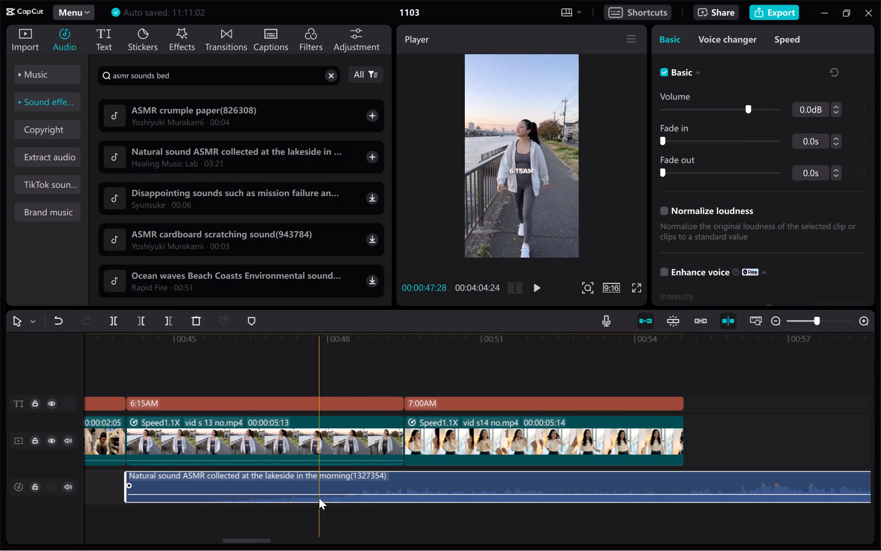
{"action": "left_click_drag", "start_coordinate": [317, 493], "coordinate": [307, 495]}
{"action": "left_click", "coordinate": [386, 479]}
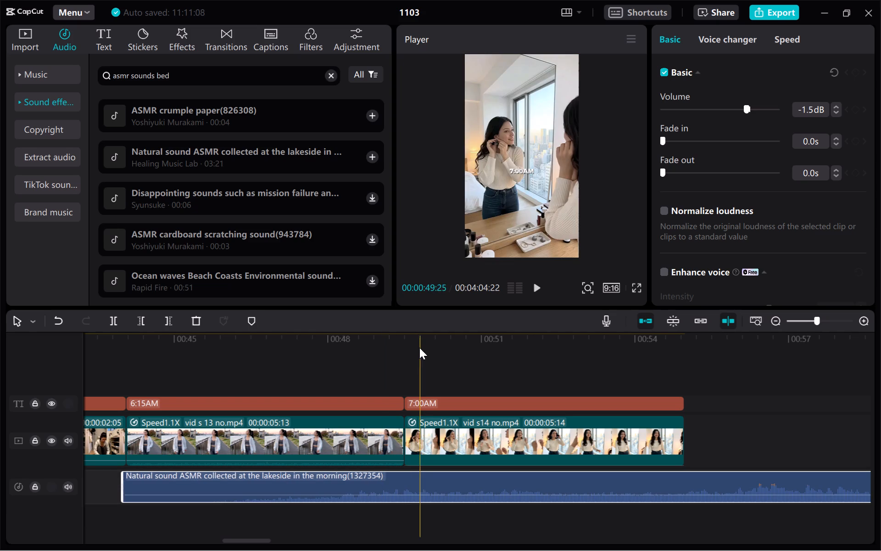
Shift the lakeside sound earlier, split it at about 00:00:44:19 and delete the part before the split.
{"action": "left_click", "coordinate": [404, 353]}
{"action": "left_click", "coordinate": [405, 484]}
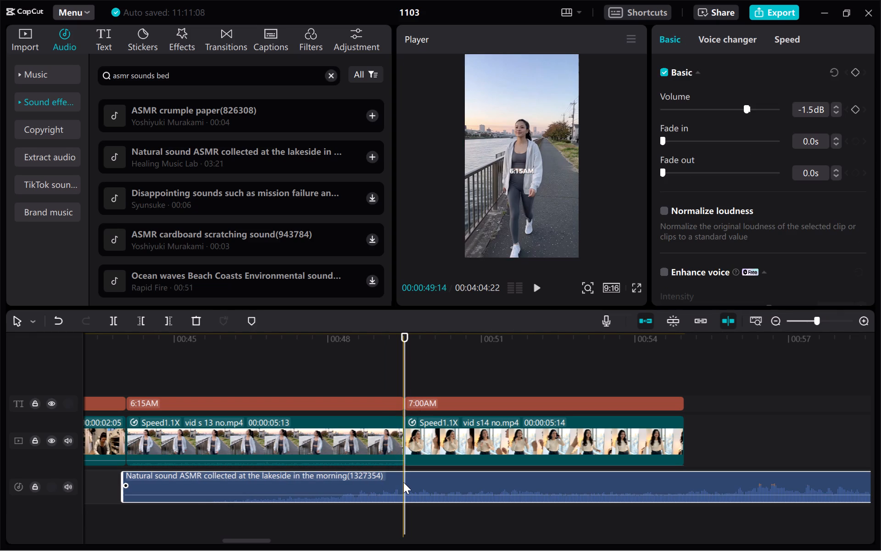
{"action": "left_click_drag", "start_coordinate": [244, 478], "coordinate": [211, 478]}
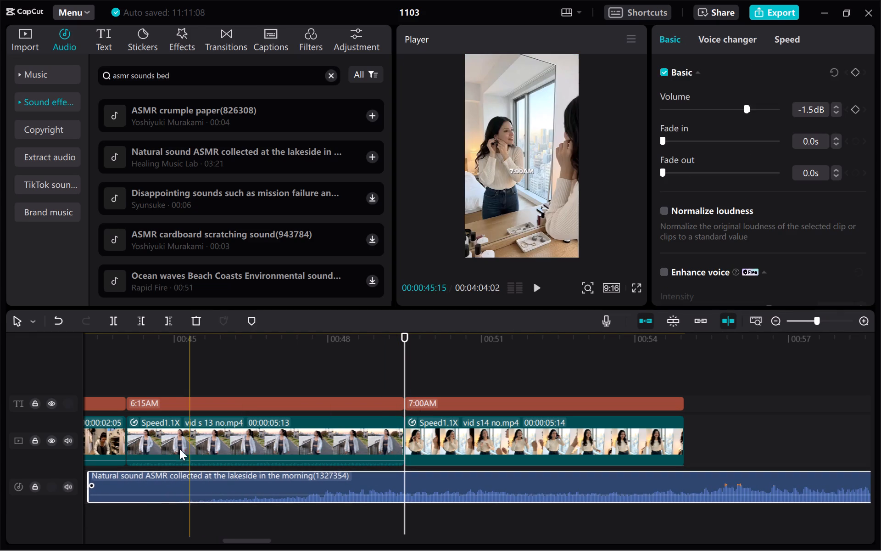
{"action": "scroll", "coordinate": [156, 356], "scroll_direction": "up", "scroll_amount": 1}
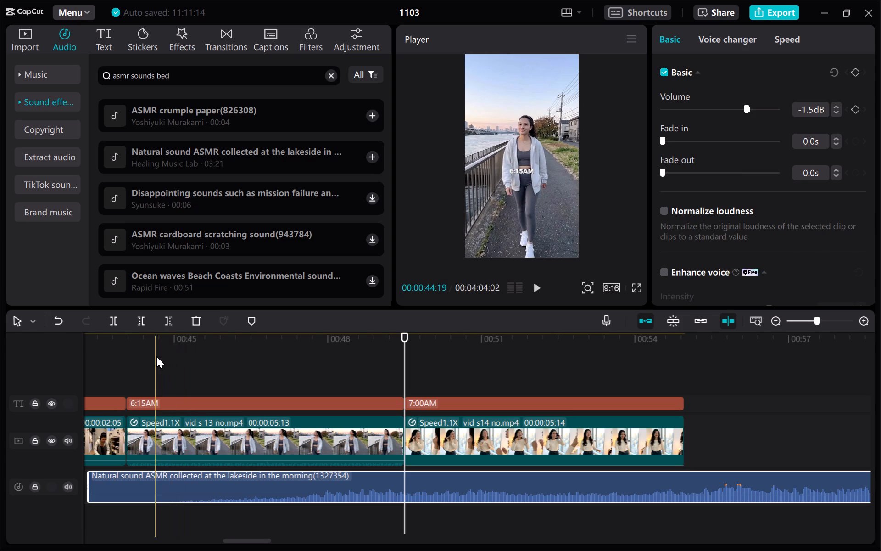
{"action": "left_click", "coordinate": [156, 356]}
{"action": "left_click", "coordinate": [153, 487]}
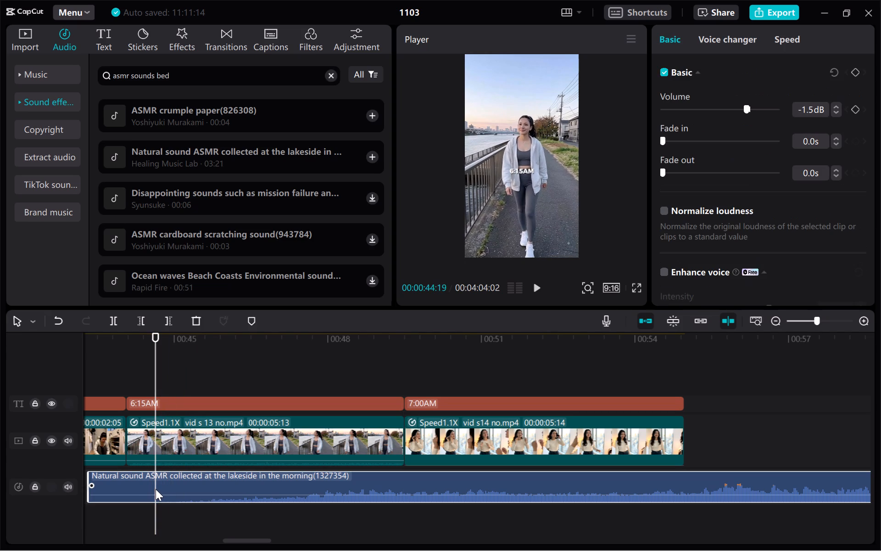
{"action": "key", "text": "ctrl+b"}
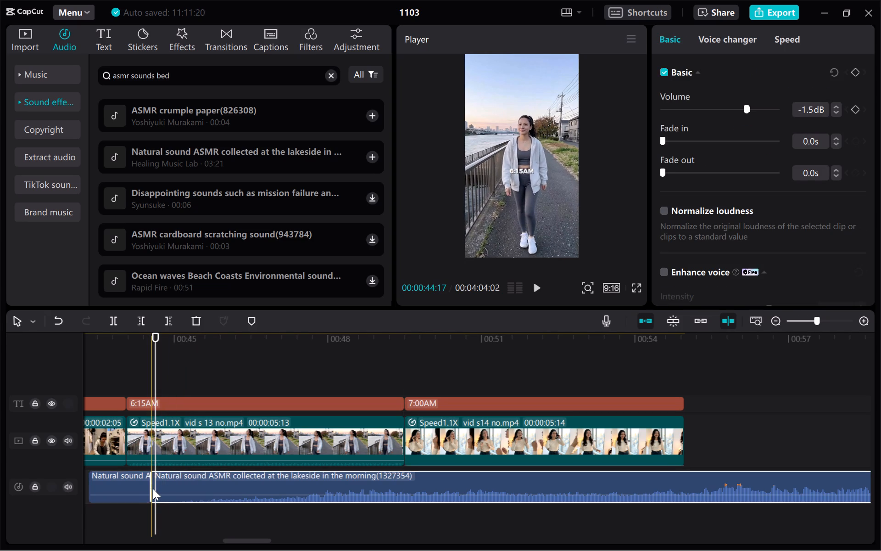
{"action": "left_click", "coordinate": [146, 485]}
{"action": "key", "text": "Delete"}
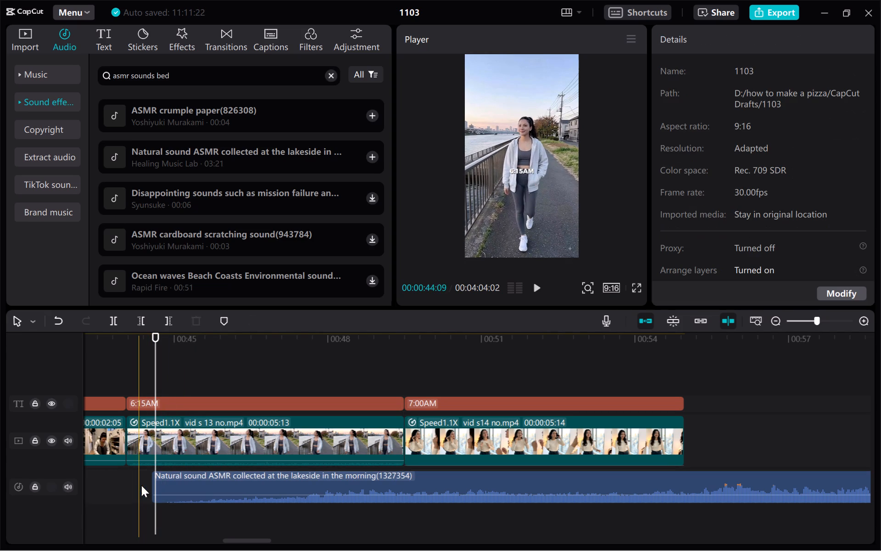
Fit the lakeside sound to the 6:15AM clip, moving its start to the clip's beginning and cutting off everything past the clip's end.
{"action": "left_click", "coordinate": [431, 484]}
{"action": "left_click_drag", "start_coordinate": [431, 484], "coordinate": [406, 484]}
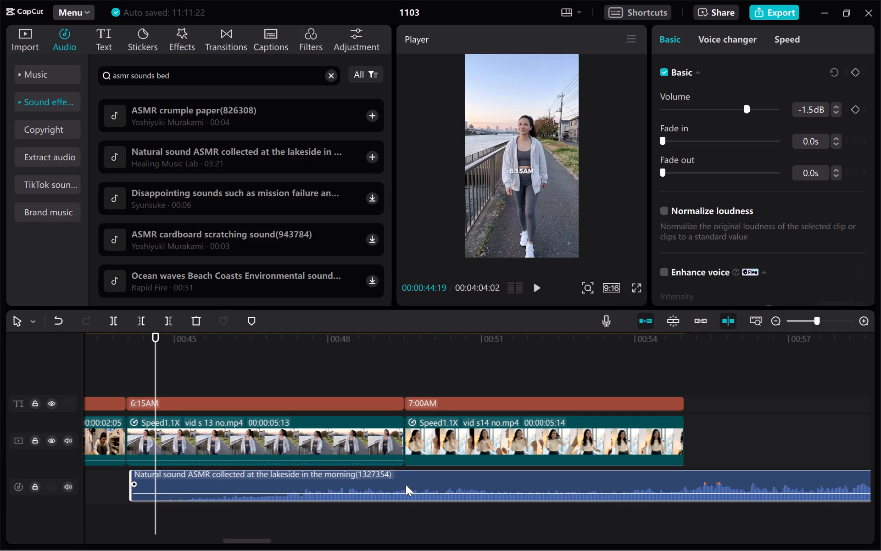
{"action": "left_click_drag", "start_coordinate": [406, 484], "coordinate": [401, 484]}
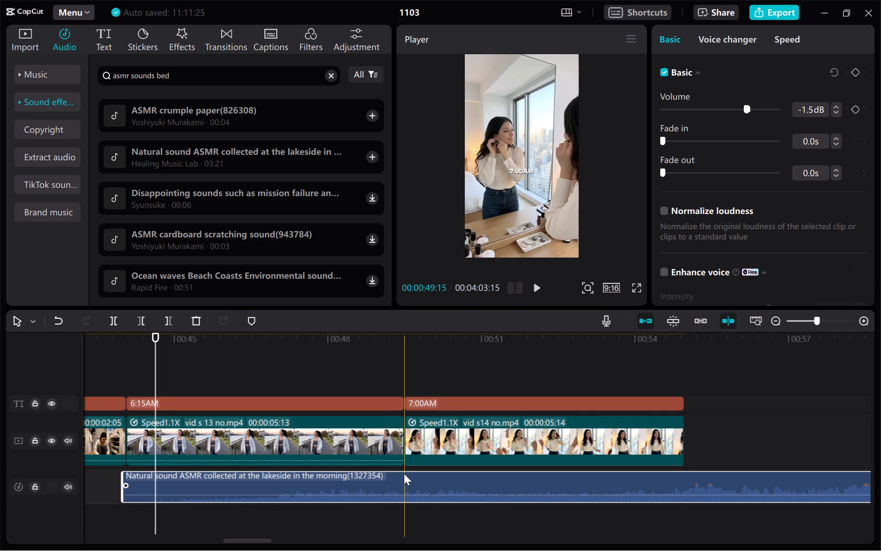
{"action": "key", "text": "ctrl+b"}
{"action": "key", "text": "Delete"}
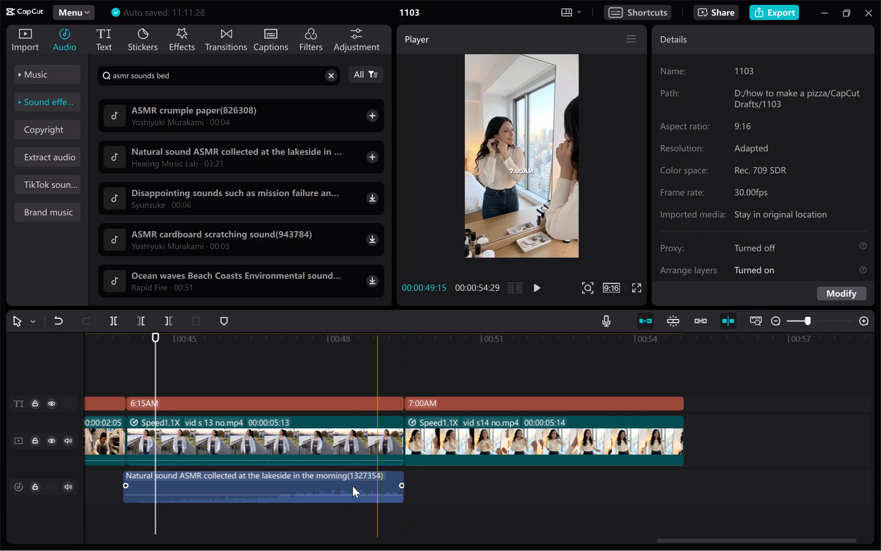
Set both the fade in and the fade out of the lakeside sound to 5.5 s.
{"action": "scroll", "coordinate": [329, 467], "scroll_direction": "right", "scroll_amount": 1}
{"action": "left_click", "coordinate": [357, 491]}
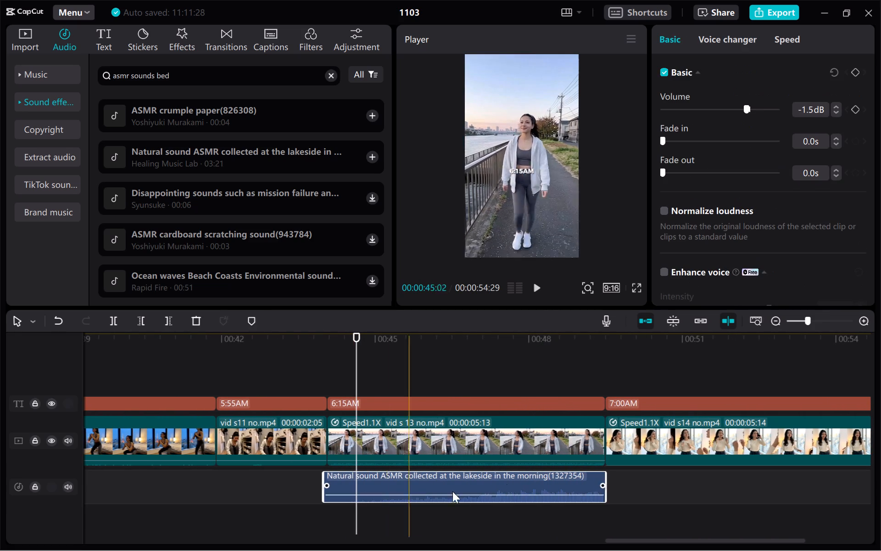
{"action": "left_click_drag", "start_coordinate": [662, 141], "coordinate": [796, 142]}
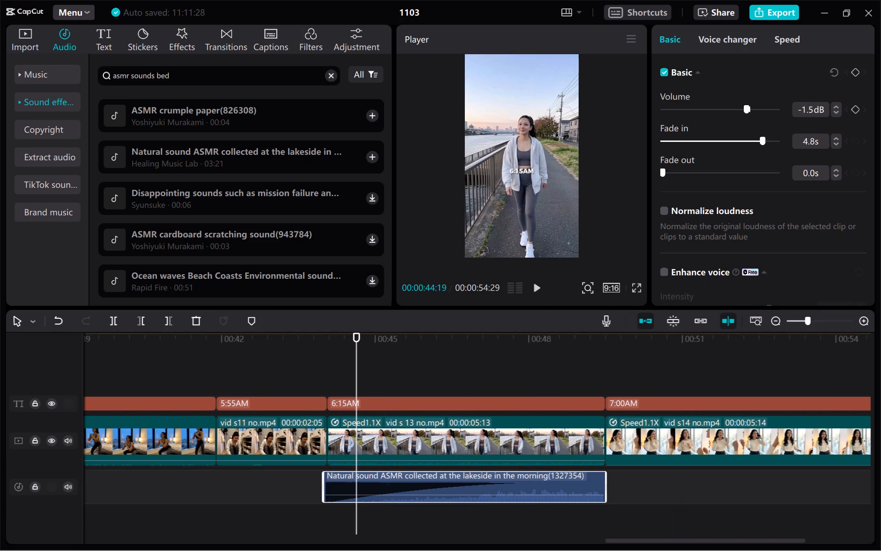
{"action": "left_click_drag", "start_coordinate": [796, 142], "coordinate": [849, 146]}
{"action": "left_click_drag", "start_coordinate": [758, 174], "coordinate": [880, 171]}
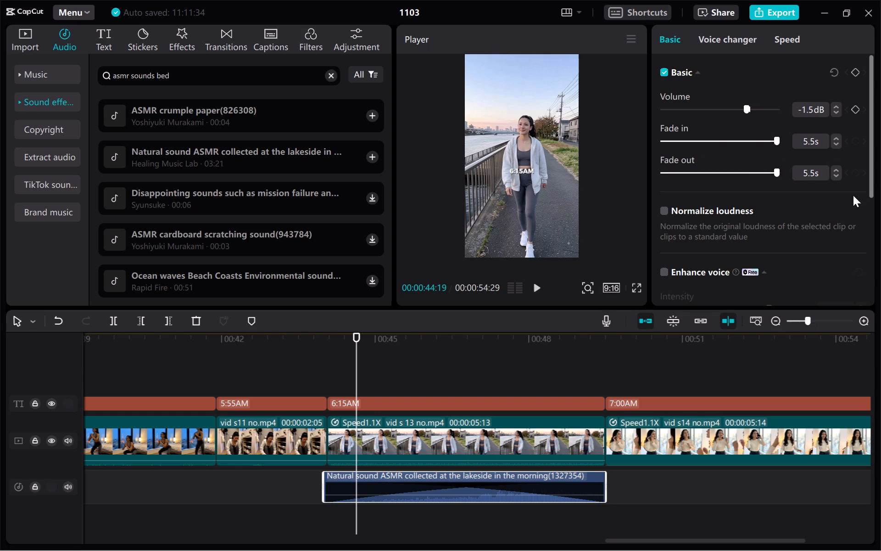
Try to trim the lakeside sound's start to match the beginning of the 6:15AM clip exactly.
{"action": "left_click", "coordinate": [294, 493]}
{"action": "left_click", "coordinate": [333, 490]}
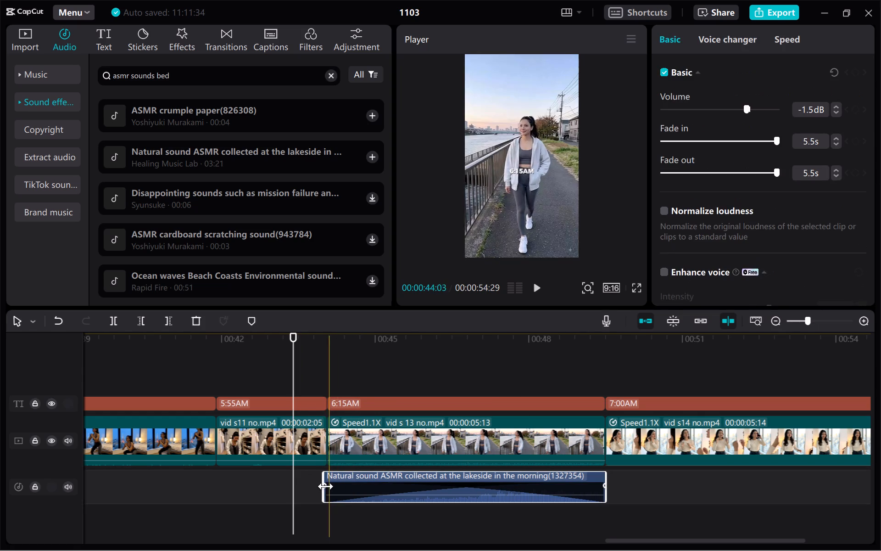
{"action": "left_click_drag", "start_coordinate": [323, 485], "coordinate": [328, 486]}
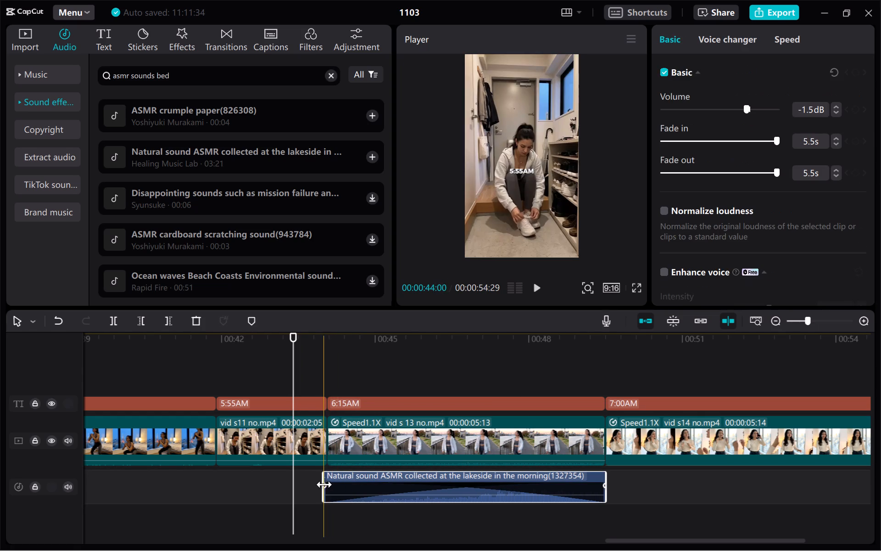
Lower the lakeside sound's volume to -12.5 dB, playing the 6:15AM section repeatedly to check the level.
{"action": "left_click", "coordinate": [305, 365]}
{"action": "key", "text": "space"}
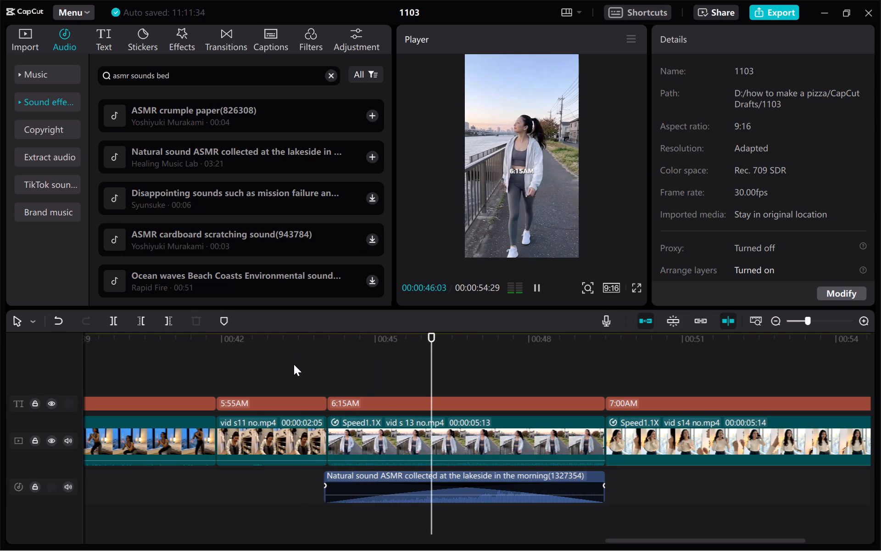
{"action": "left_click", "coordinate": [513, 496]}
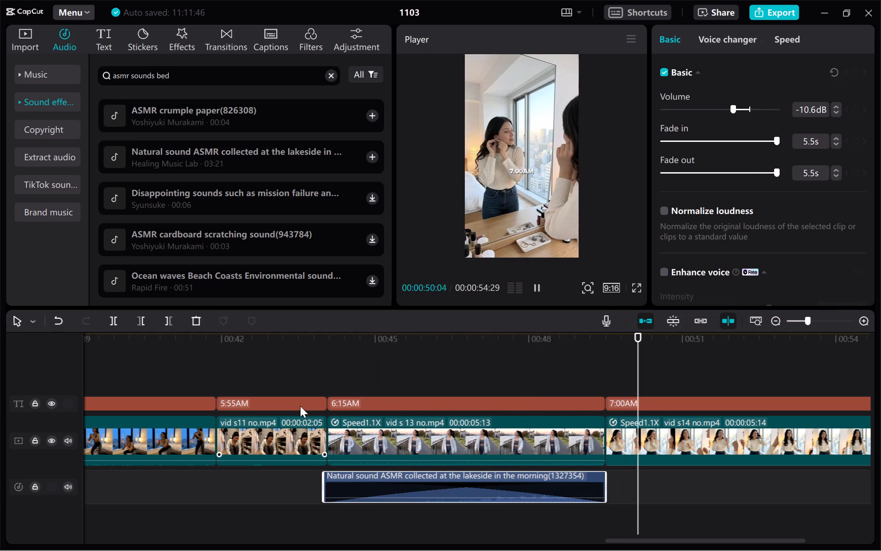
{"action": "left_click", "coordinate": [298, 373]}
{"action": "key", "text": "space"}
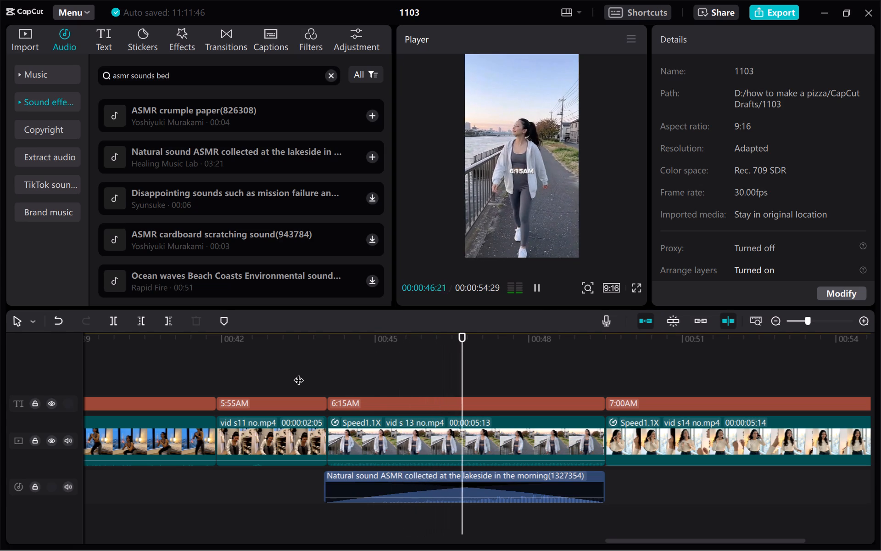
{"action": "key", "text": "space"}
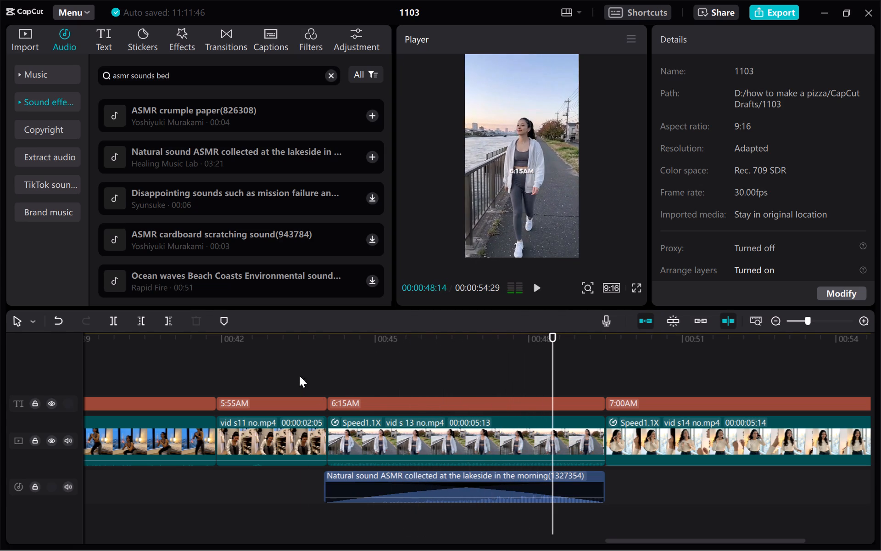
{"action": "left_click", "coordinate": [509, 497]}
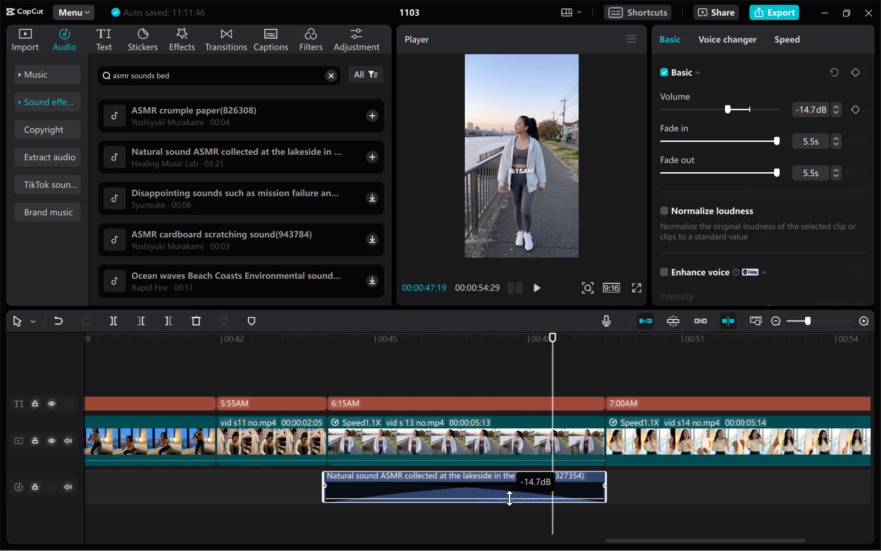
{"action": "left_click", "coordinate": [307, 341]}
{"action": "key", "text": "space"}
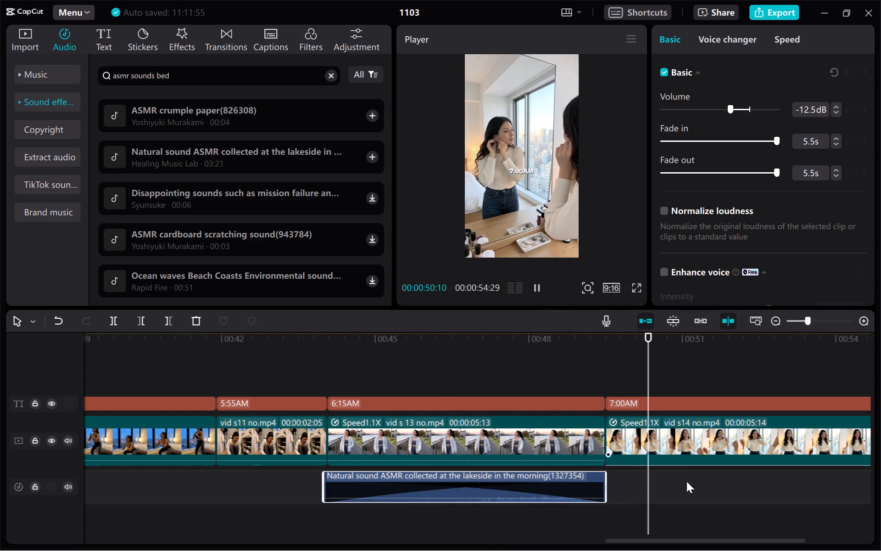
{"action": "left_click", "coordinate": [602, 365]}
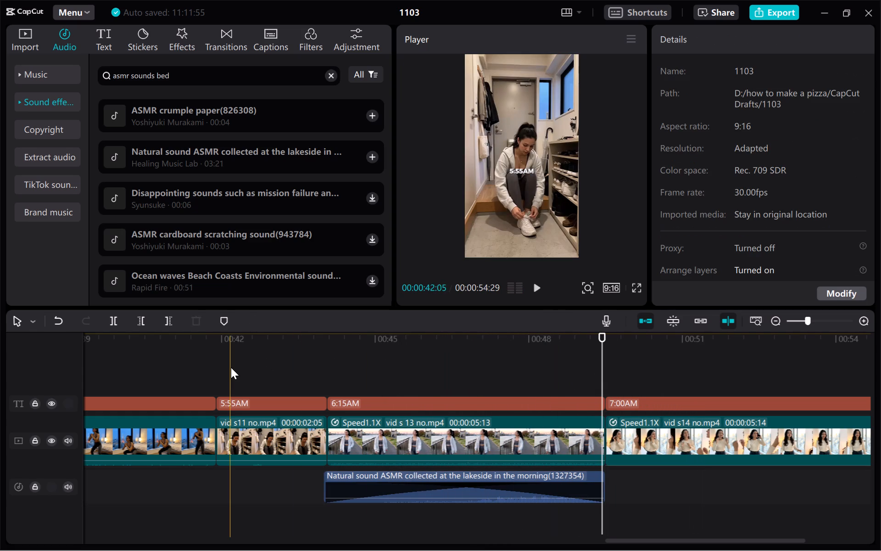
Listen to the ASMR cardboard scratching, 51-second ocean waves, makeup change, rainy day ASMR and decision sound effects in the search results.
{"action": "left_click", "coordinate": [228, 240]}
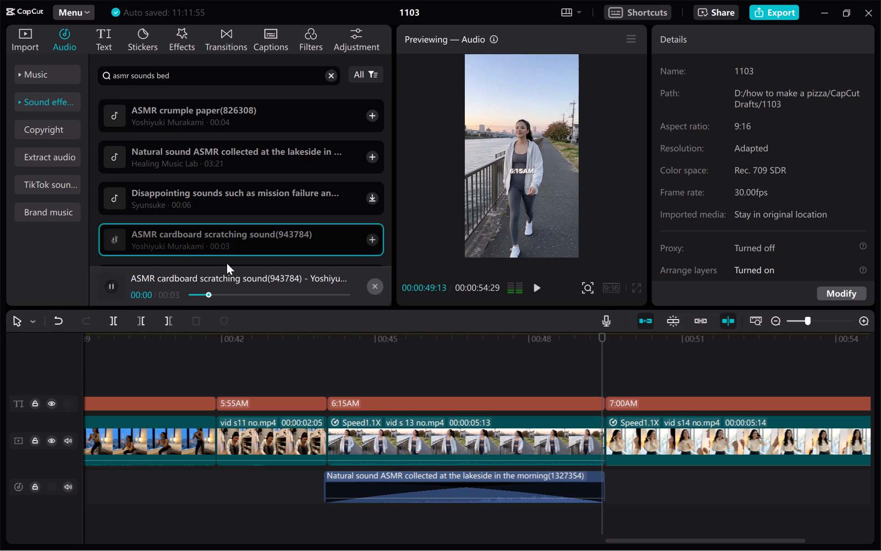
{"action": "scroll", "coordinate": [238, 245], "scroll_direction": "down", "scroll_amount": 1}
{"action": "left_click", "coordinate": [241, 233]}
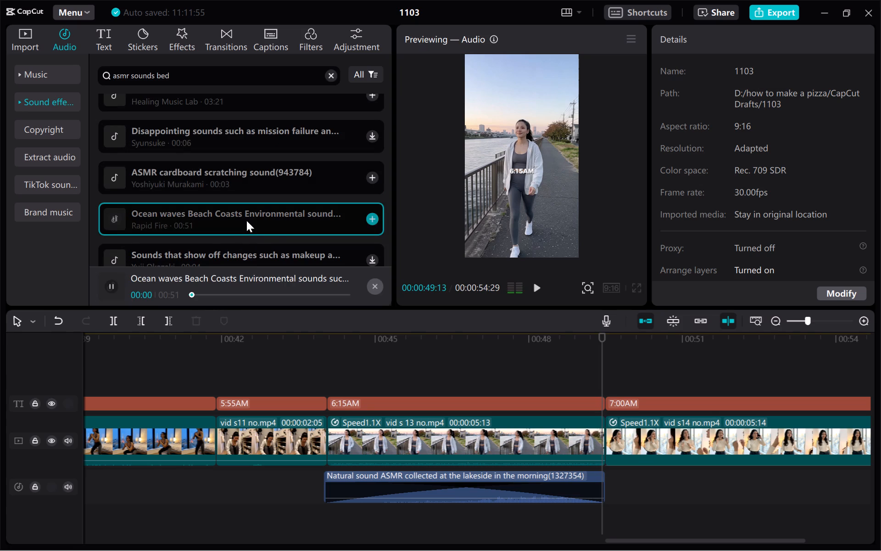
{"action": "scroll", "coordinate": [272, 231], "scroll_direction": "down", "scroll_amount": 1}
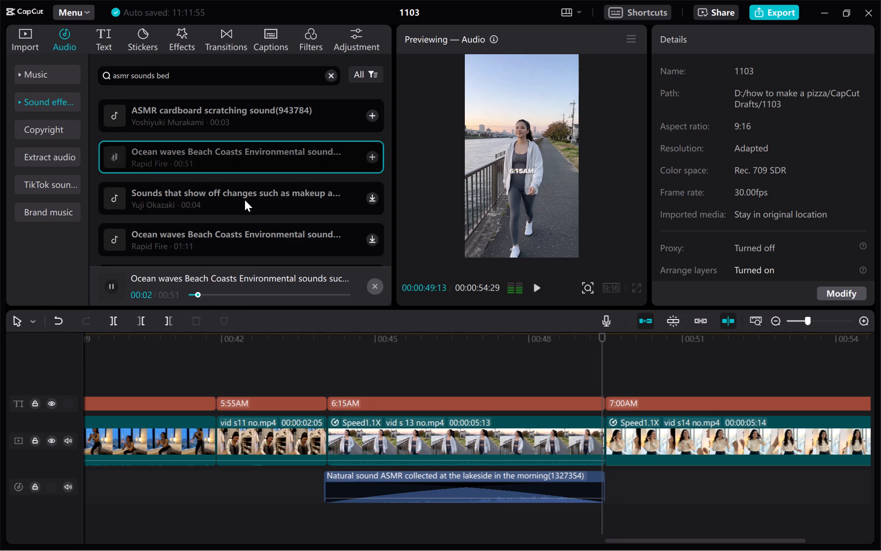
{"action": "left_click", "coordinate": [245, 201]}
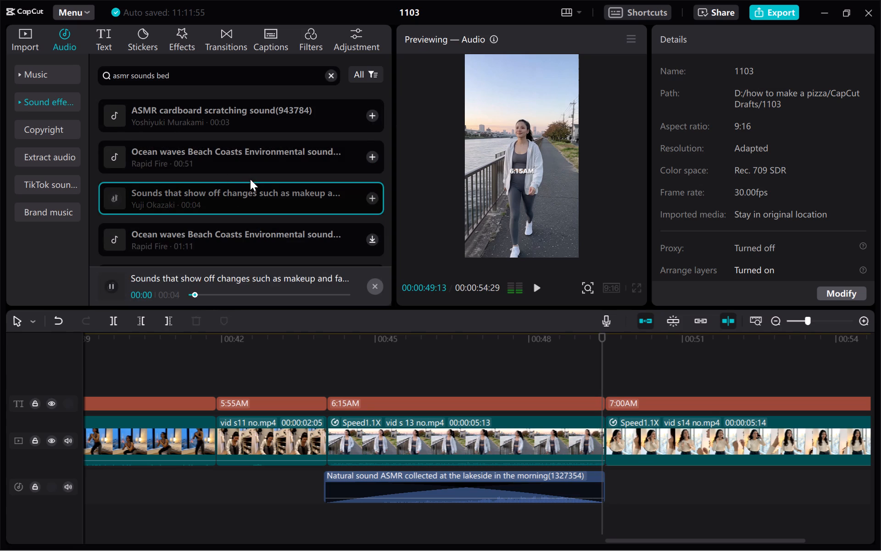
{"action": "scroll", "coordinate": [250, 196], "scroll_direction": "down", "scroll_amount": 1}
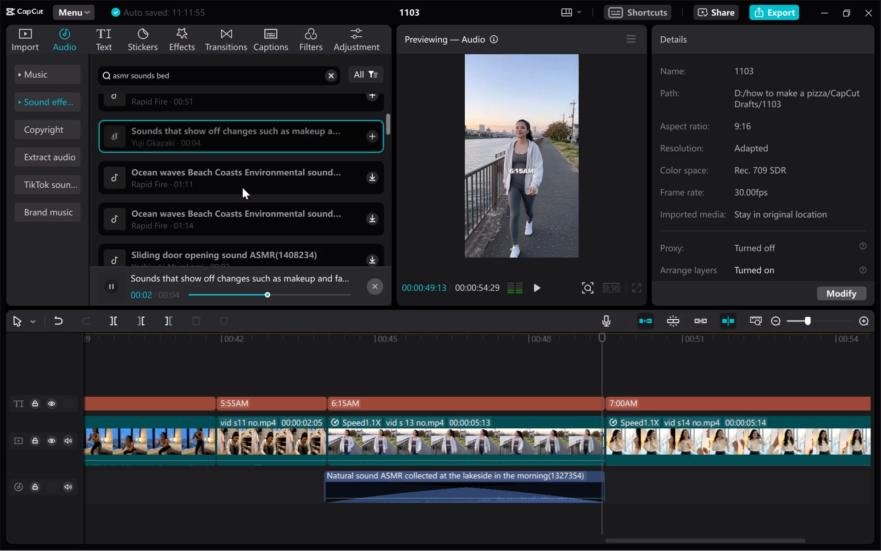
{"action": "scroll", "coordinate": [248, 219], "scroll_direction": "down", "scroll_amount": 1}
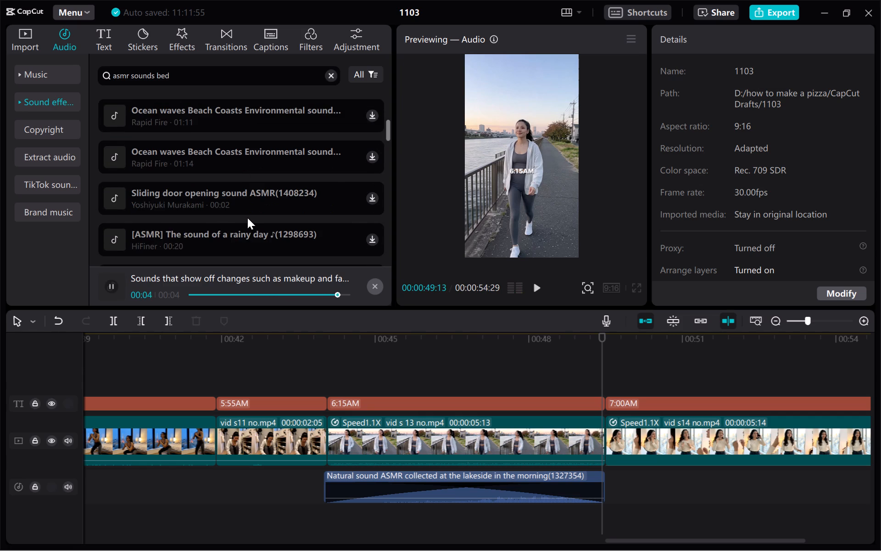
{"action": "scroll", "coordinate": [251, 199], "scroll_direction": "down", "scroll_amount": 1}
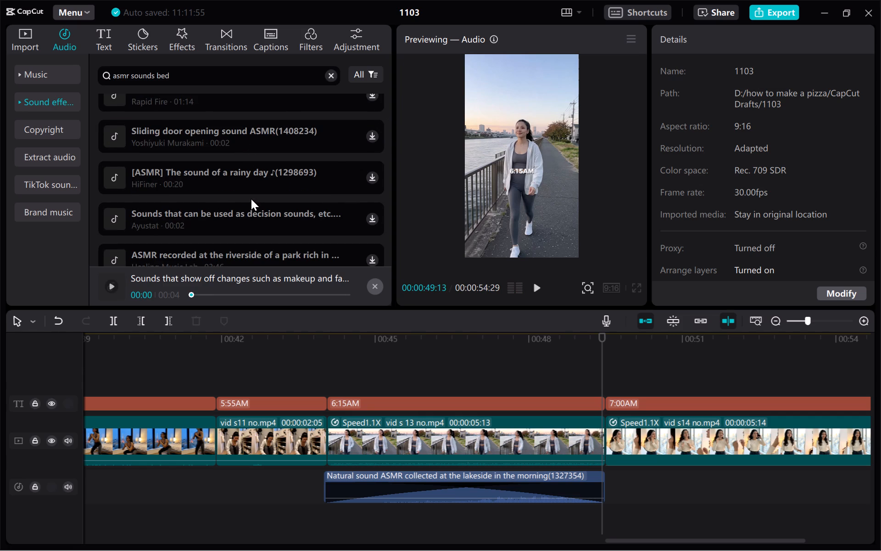
{"action": "left_click", "coordinate": [246, 176]}
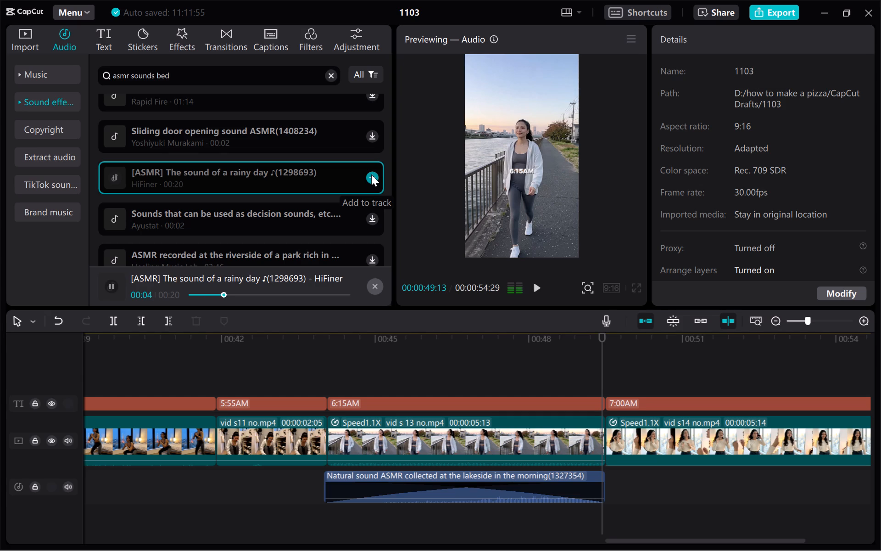
{"action": "left_click", "coordinate": [243, 224]}
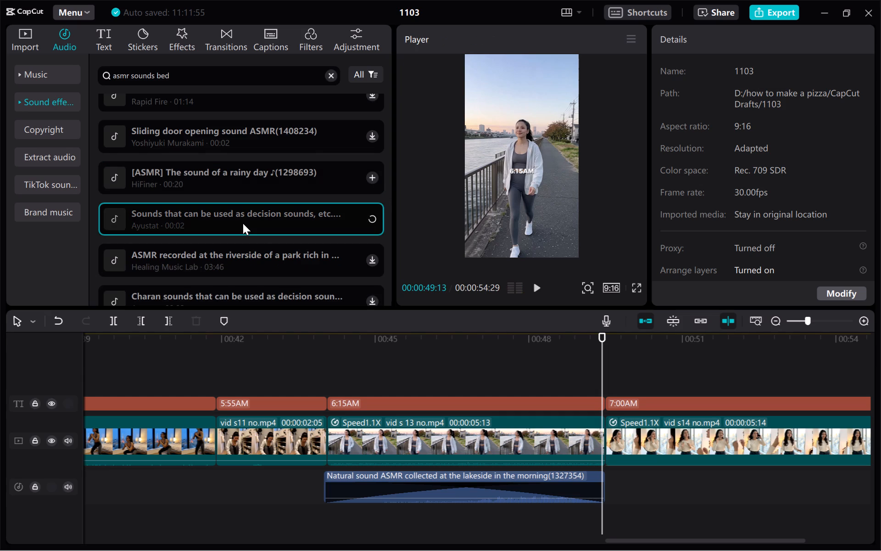
{"action": "scroll", "coordinate": [243, 223], "scroll_direction": "down", "scroll_amount": 1}
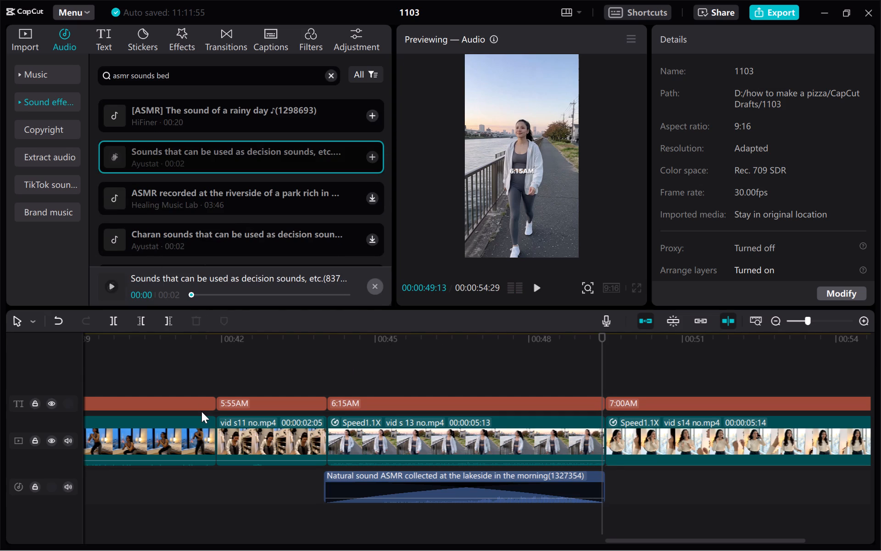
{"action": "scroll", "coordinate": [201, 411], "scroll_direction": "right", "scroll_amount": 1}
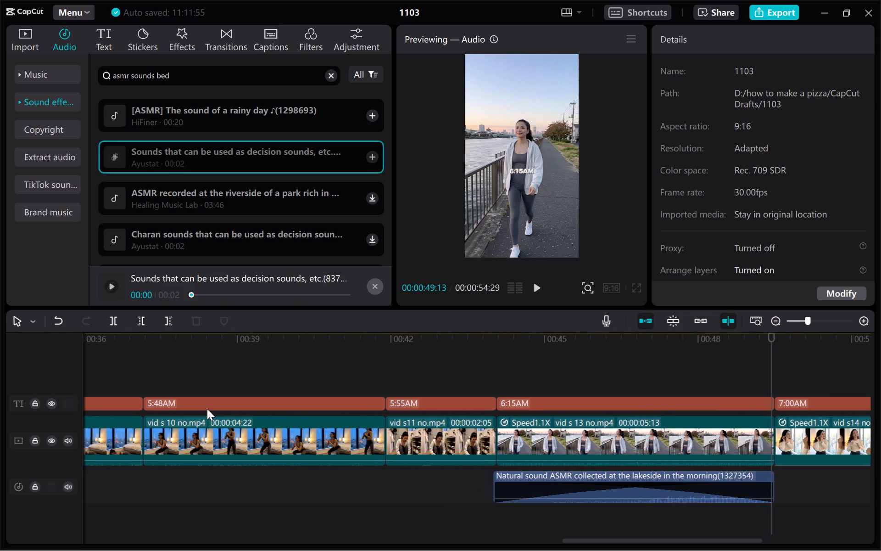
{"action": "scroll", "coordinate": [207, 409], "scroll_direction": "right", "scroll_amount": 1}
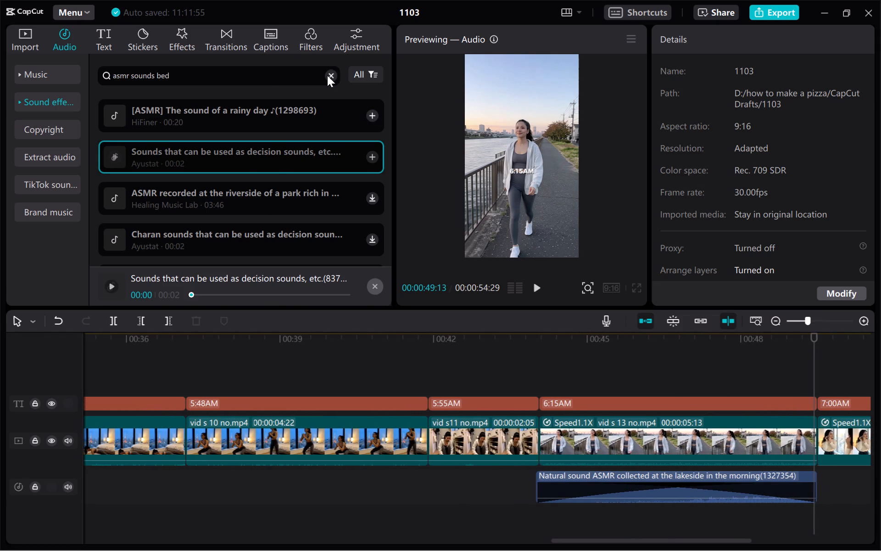
Replace the sound effects search with "morning daily routine asmr sounds".
{"action": "left_click", "coordinate": [327, 75]}
{"action": "left_click", "coordinate": [308, 74]}
{"action": "type", "text": "morning"}
{"action": "key", "text": "space"}
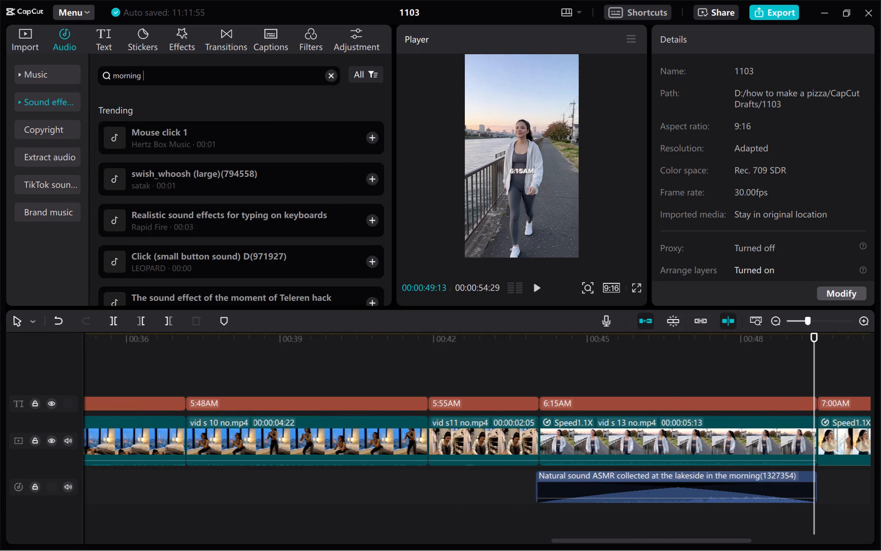
{"action": "type", "text": "daily routine asmr sounds"}
{"action": "key", "text": "Return"}
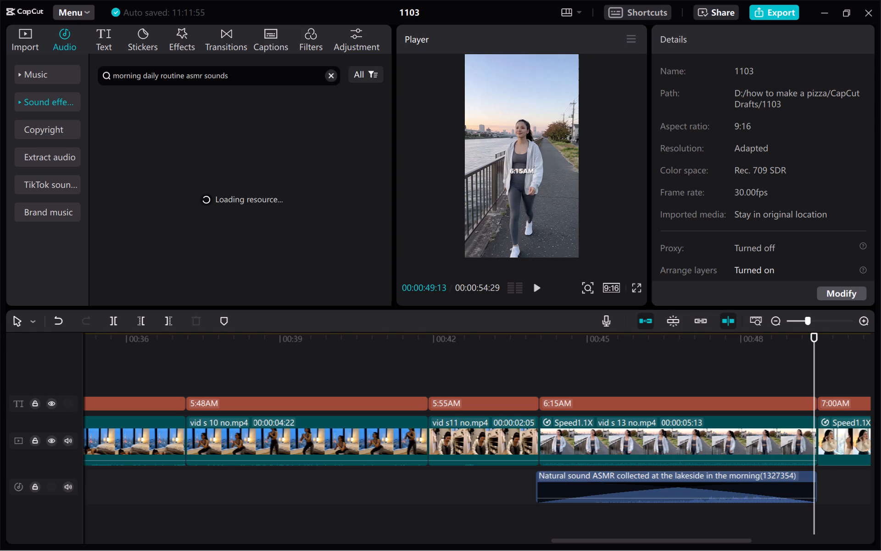
Listen to the lakeside ASMR, early-morning countryside and calm lakeside nature sounds in the search results.
{"action": "scroll", "coordinate": [206, 183], "scroll_direction": "up", "scroll_amount": 4}
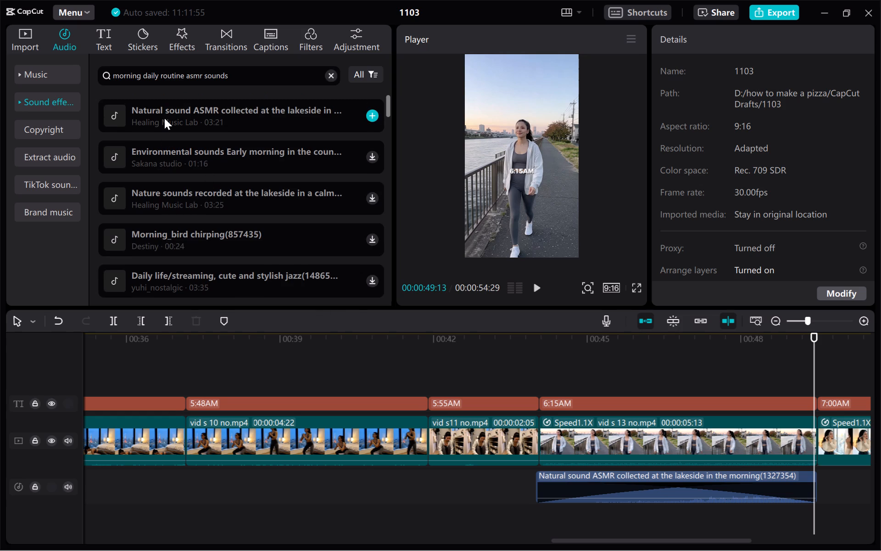
{"action": "left_click", "coordinate": [164, 118]}
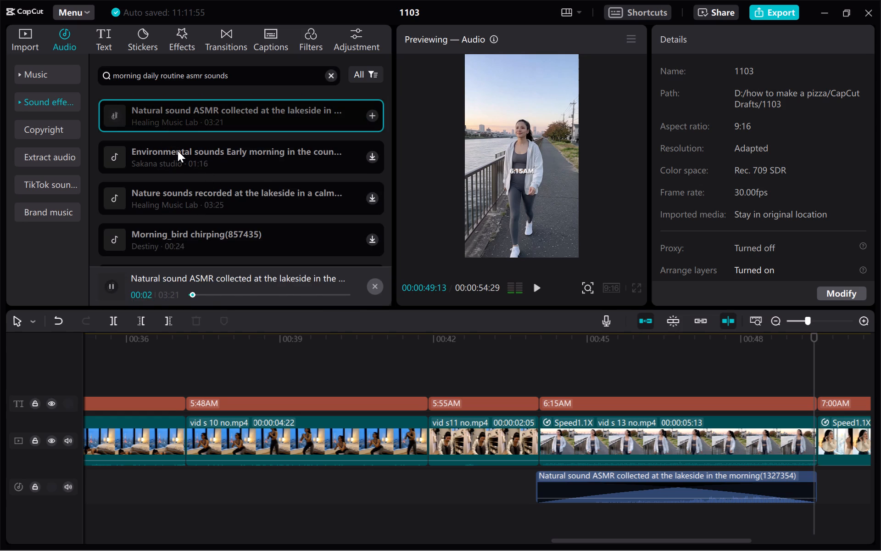
{"action": "left_click", "coordinate": [178, 151]}
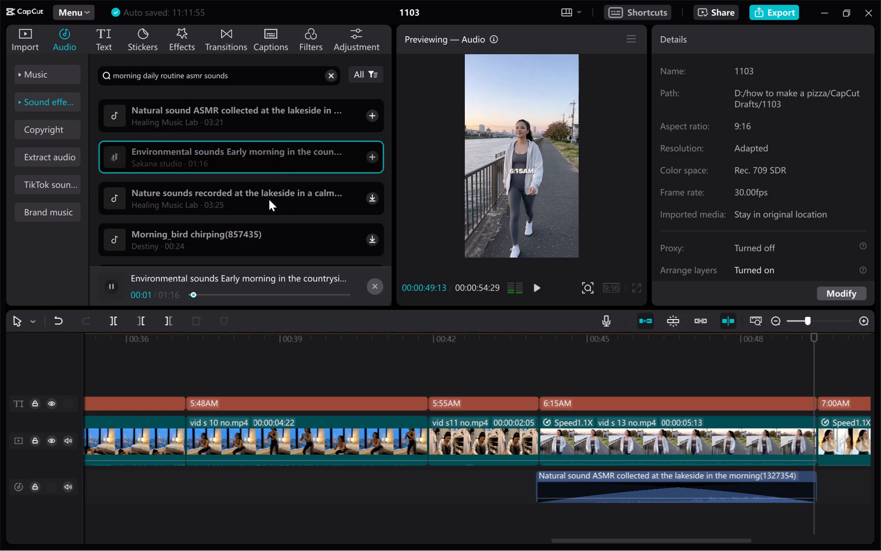
{"action": "scroll", "coordinate": [239, 194], "scroll_direction": "down", "scroll_amount": 1}
{"action": "scroll", "coordinate": [226, 137], "scroll_direction": "down", "scroll_amount": 1}
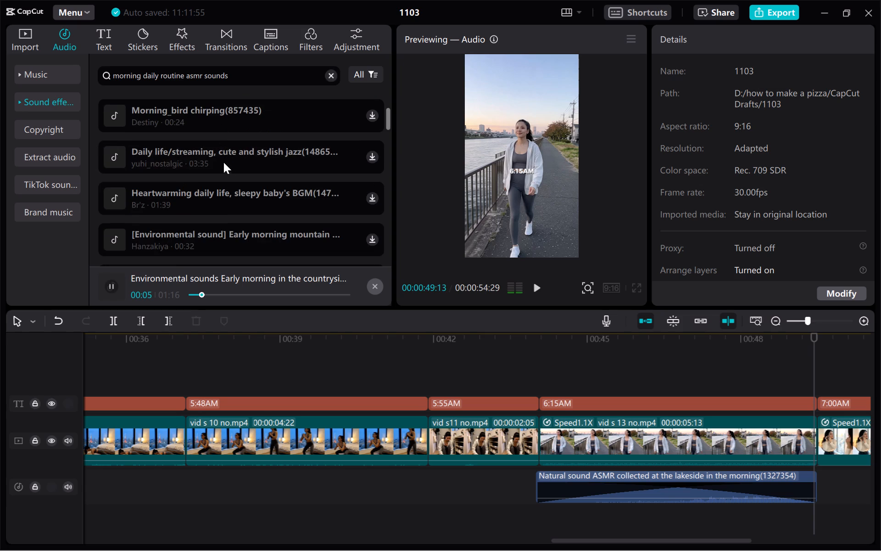
{"action": "scroll", "coordinate": [217, 172], "scroll_direction": "up", "scroll_amount": 1}
{"action": "left_click", "coordinate": [222, 140]}
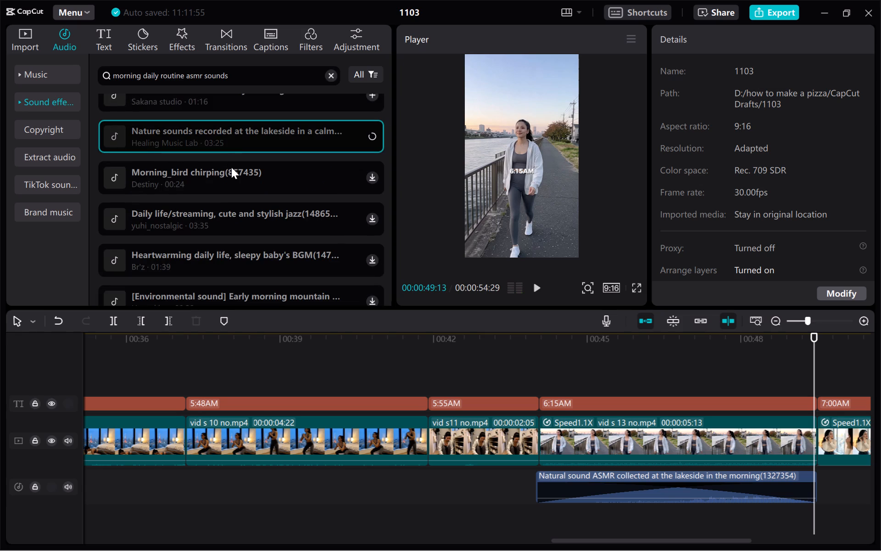
Listen to the daily life jazz, sleepy baby's BGM, early morning mountain, relaxed and languid recorder, and Morning scenery 01 sounds.
{"action": "scroll", "coordinate": [234, 157], "scroll_direction": "down", "scroll_amount": 1}
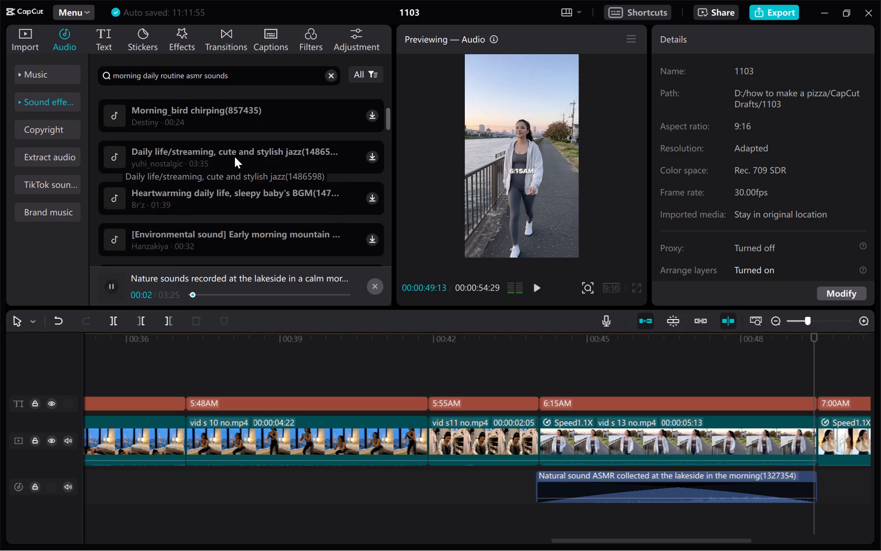
{"action": "left_click", "coordinate": [205, 154]}
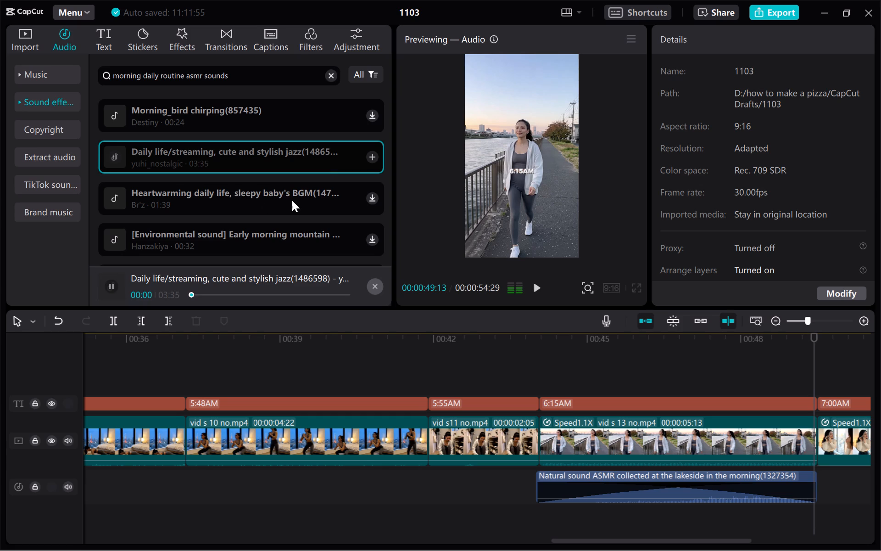
{"action": "left_click", "coordinate": [254, 194]}
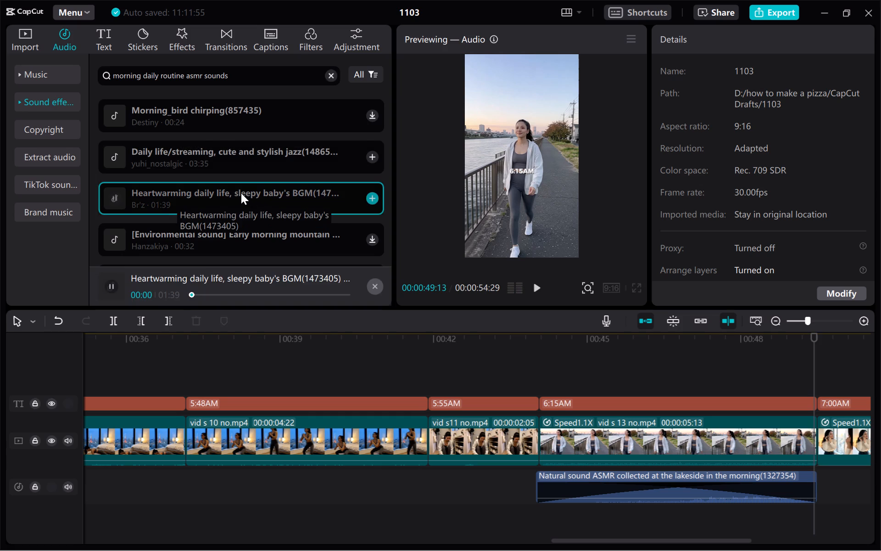
{"action": "scroll", "coordinate": [241, 193], "scroll_direction": "down", "scroll_amount": 1}
{"action": "left_click", "coordinate": [227, 185]}
{"action": "scroll", "coordinate": [226, 186], "scroll_direction": "down", "scroll_amount": 1}
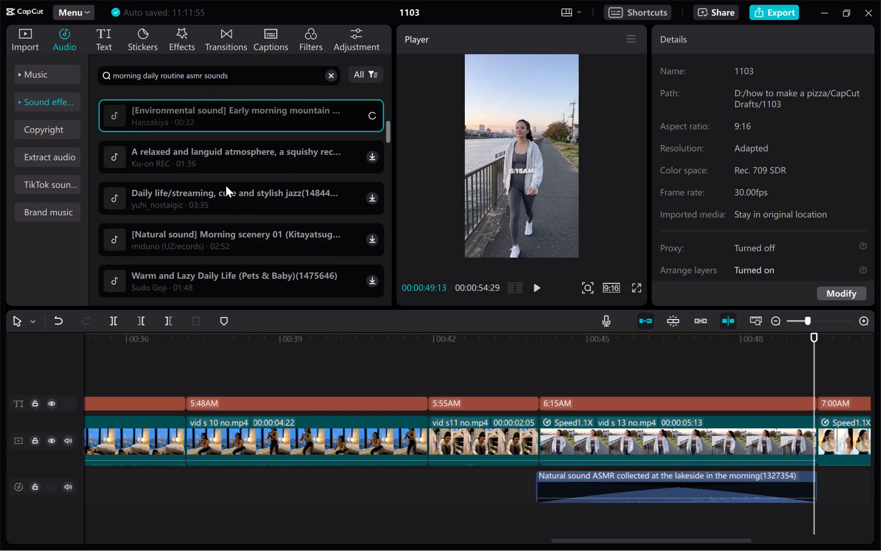
{"action": "left_click", "coordinate": [225, 163]}
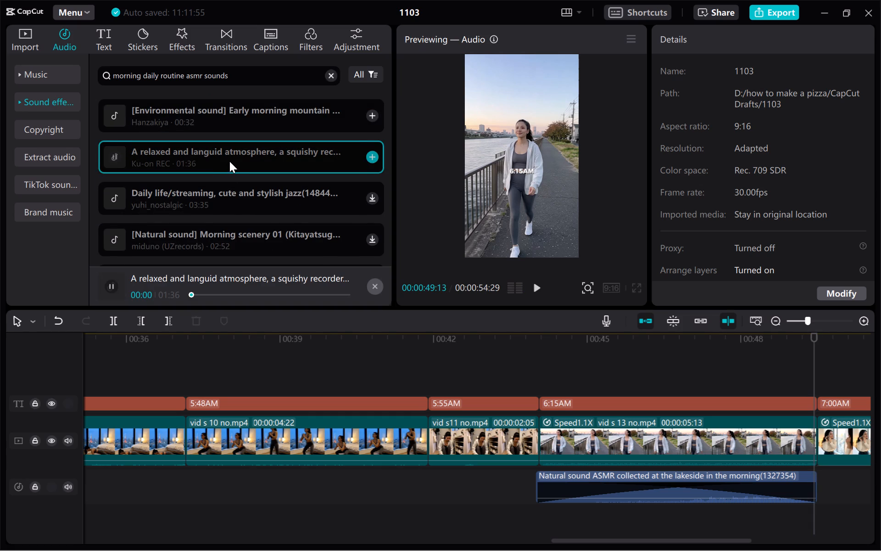
{"action": "left_click", "coordinate": [255, 239]}
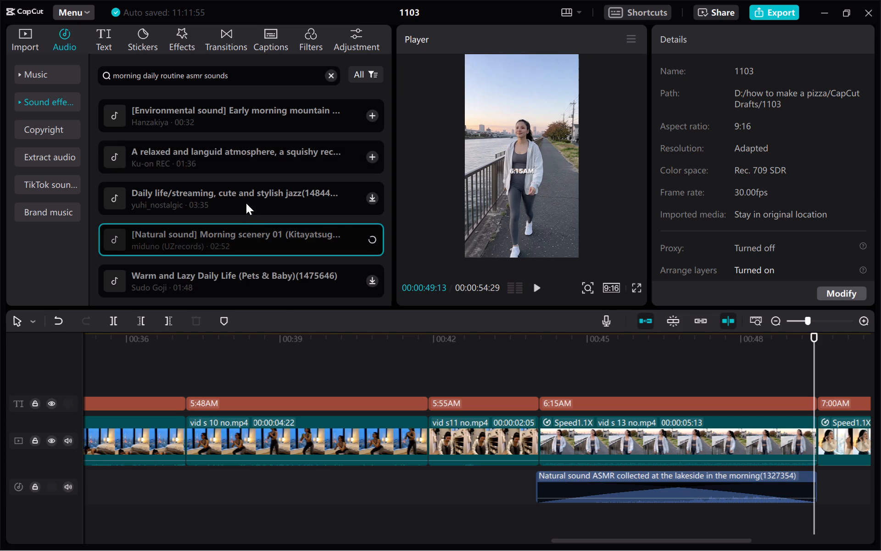
Listen to Warm and Lazy Daily Life, Morning scenery 01 again, Morning Routine / Refreshing / Wake up (1036207), and the cat daily life recorder sound.
{"action": "scroll", "coordinate": [245, 196], "scroll_direction": "down", "scroll_amount": 1}
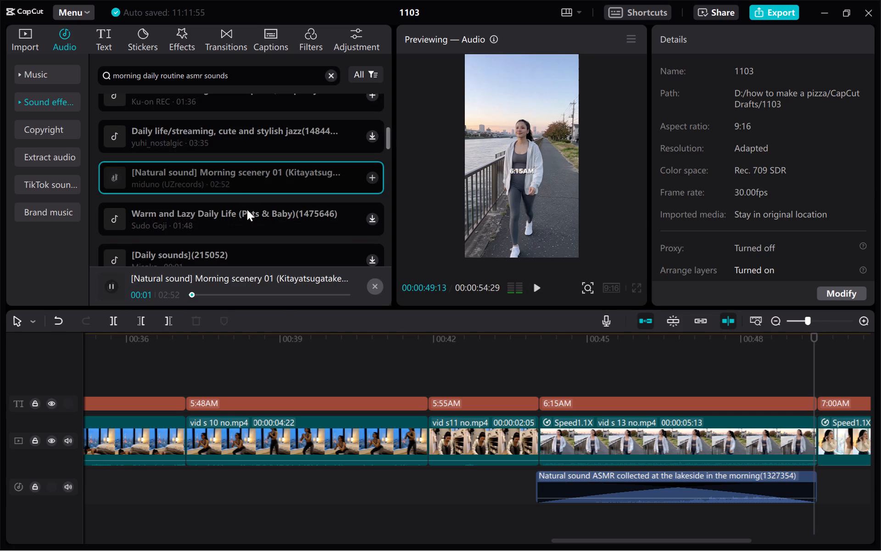
{"action": "left_click", "coordinate": [247, 209]}
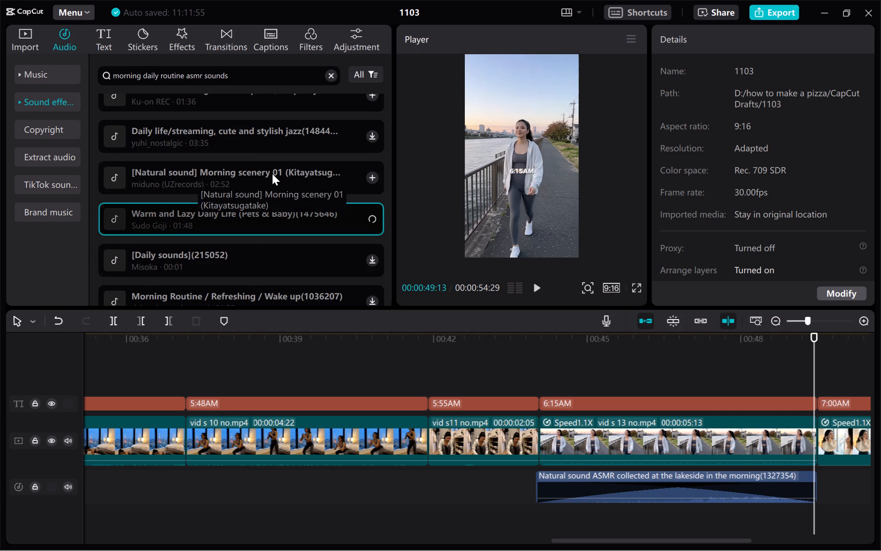
{"action": "scroll", "coordinate": [272, 174], "scroll_direction": "down", "scroll_amount": 1}
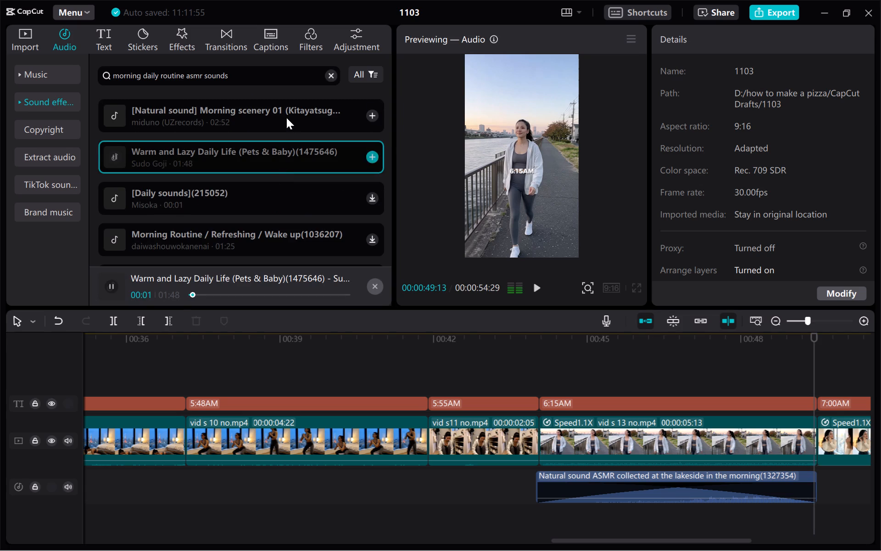
{"action": "left_click", "coordinate": [285, 115]}
{"action": "scroll", "coordinate": [236, 192], "scroll_direction": "down", "scroll_amount": 1}
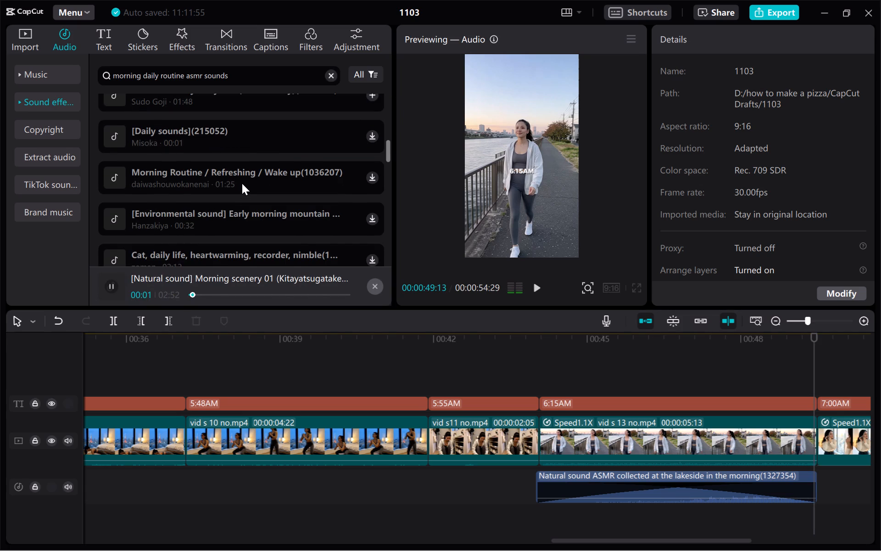
{"action": "left_click", "coordinate": [244, 174]}
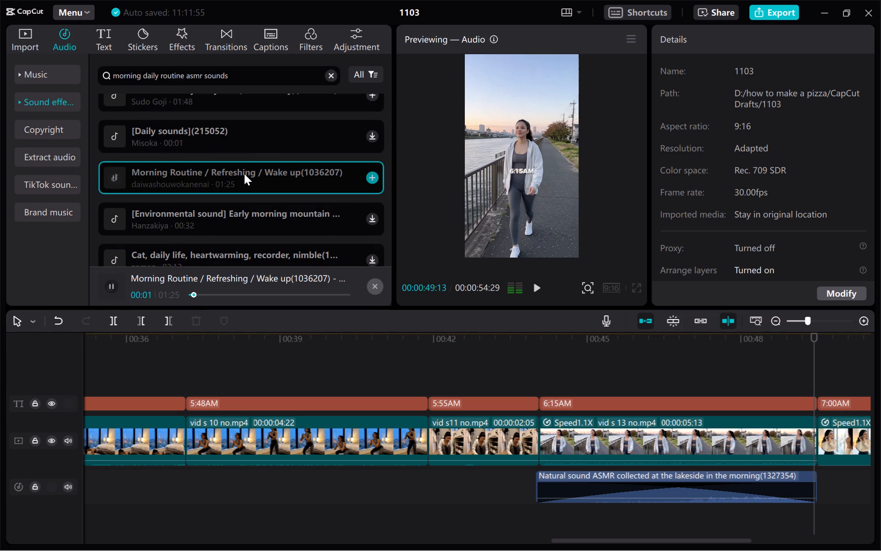
{"action": "scroll", "coordinate": [244, 174], "scroll_direction": "down", "scroll_amount": 2}
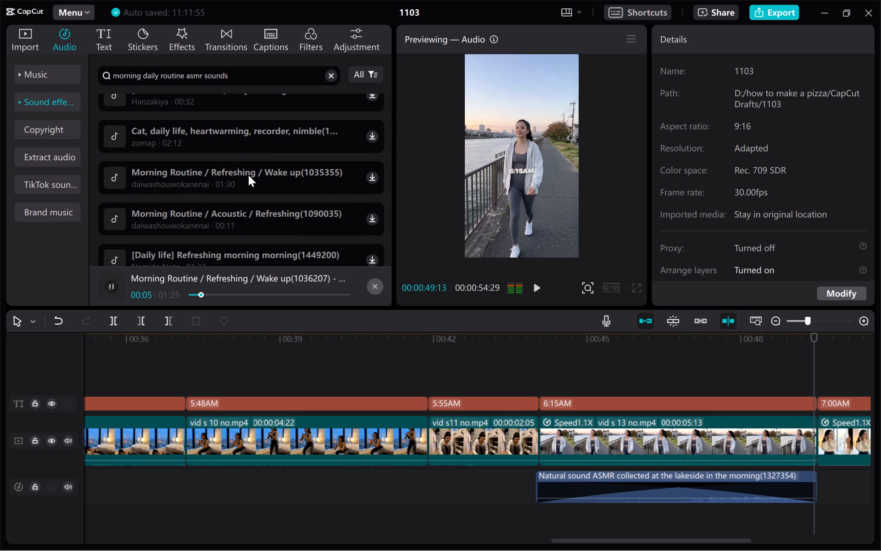
{"action": "left_click", "coordinate": [248, 143]}
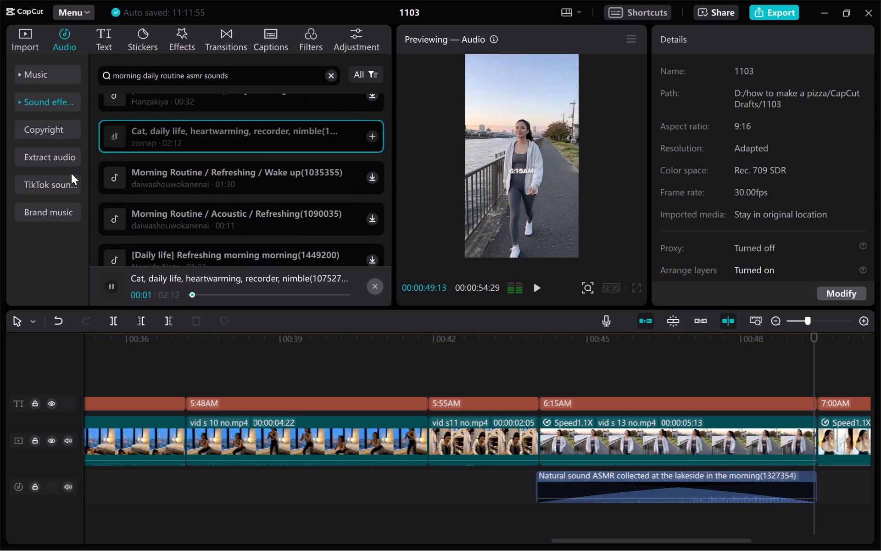
Search the sound effects for "ambient Album: Gentle Rain (Blended ChillOut)Genre: New Age".
{"action": "left_click", "coordinate": [62, 159]}
{"action": "left_click", "coordinate": [50, 103]}
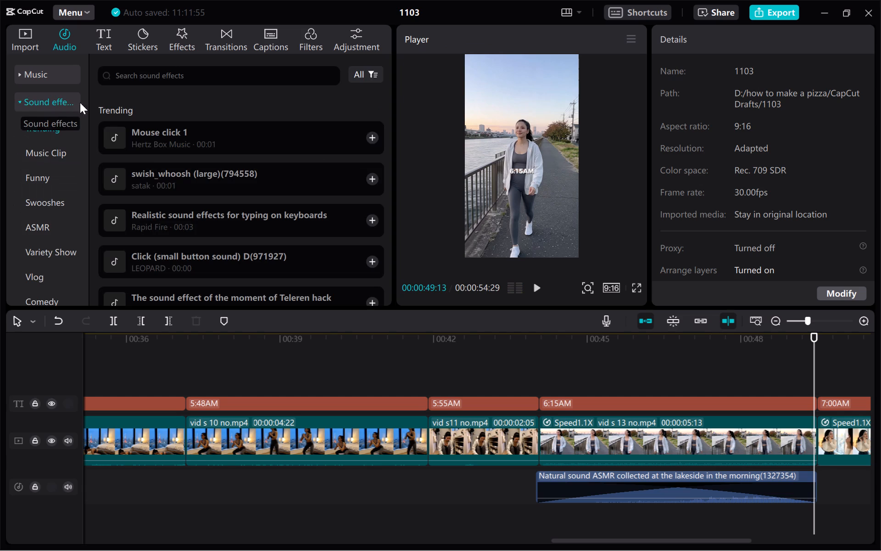
{"action": "left_click", "coordinate": [239, 62]}
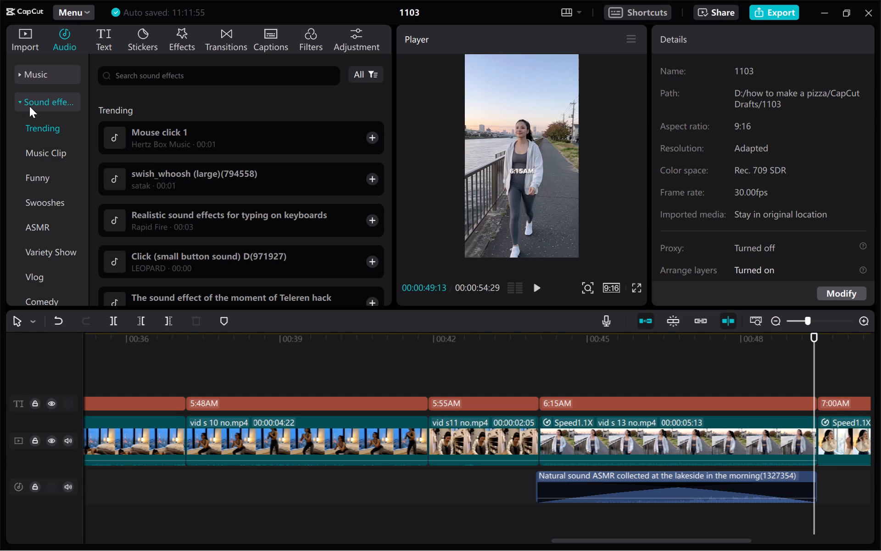
{"action": "left_click", "coordinate": [60, 154]}
{"action": "left_click", "coordinate": [204, 77]}
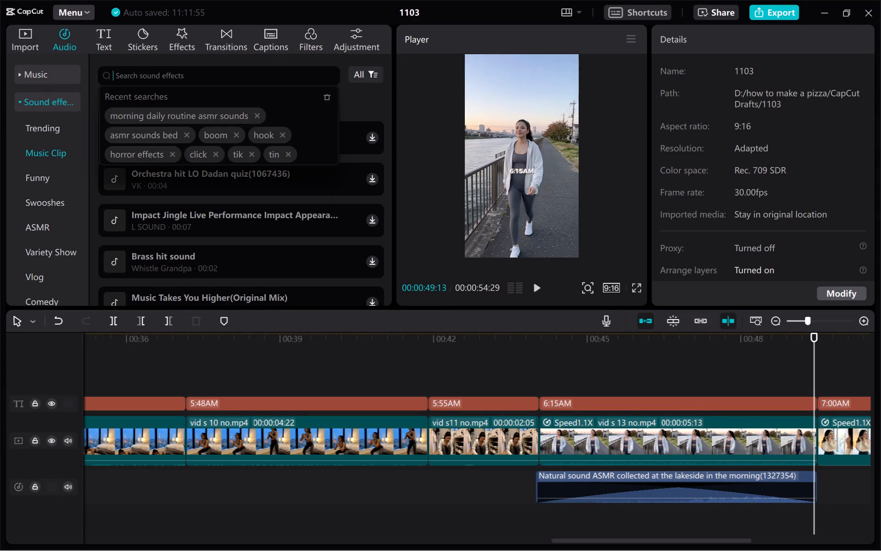
{"action": "type", "text": "ambient"}
{"action": "key", "text": "space"}
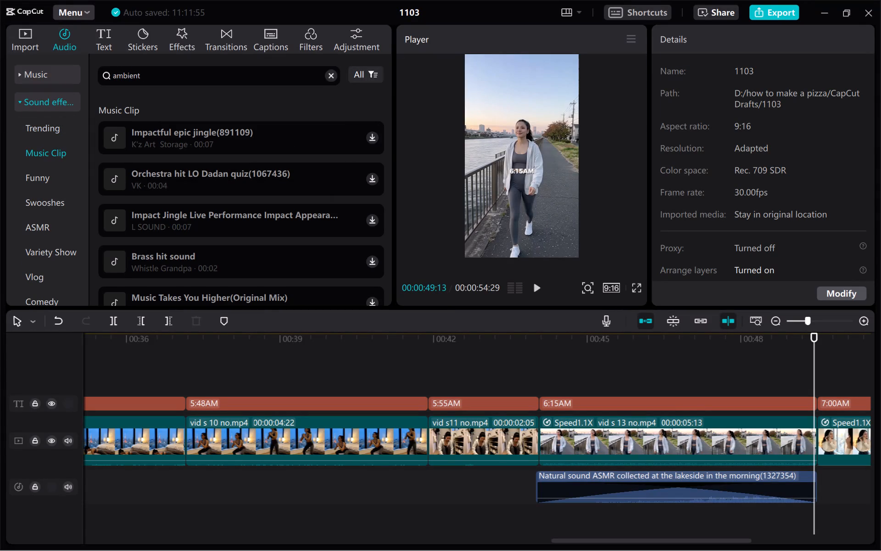
{"action": "key", "text": "ctrl+v"}
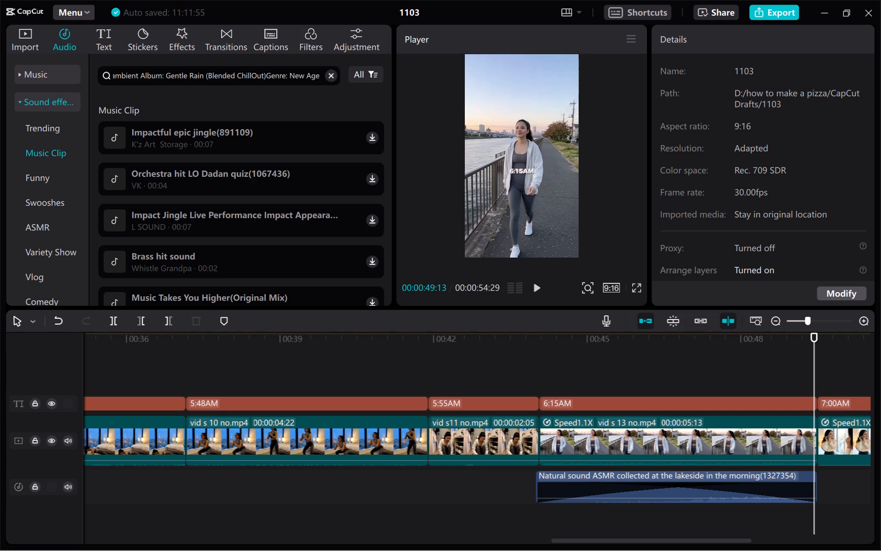
{"action": "key", "text": "Return"}
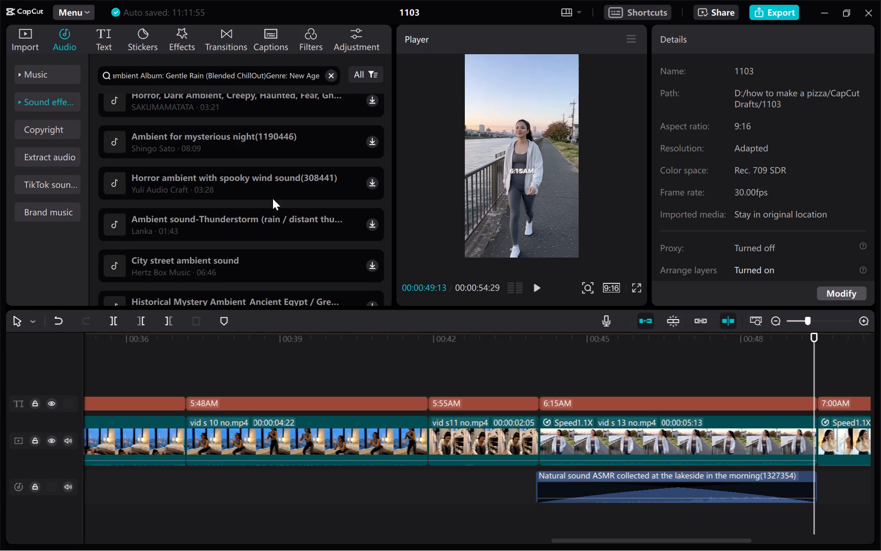
Listen to Ambient for mysterious night (1190446) and look through the other ambient sounds in the search results.
{"action": "scroll", "coordinate": [273, 198], "scroll_direction": "up", "scroll_amount": 5}
{"action": "left_click", "coordinate": [232, 155]}
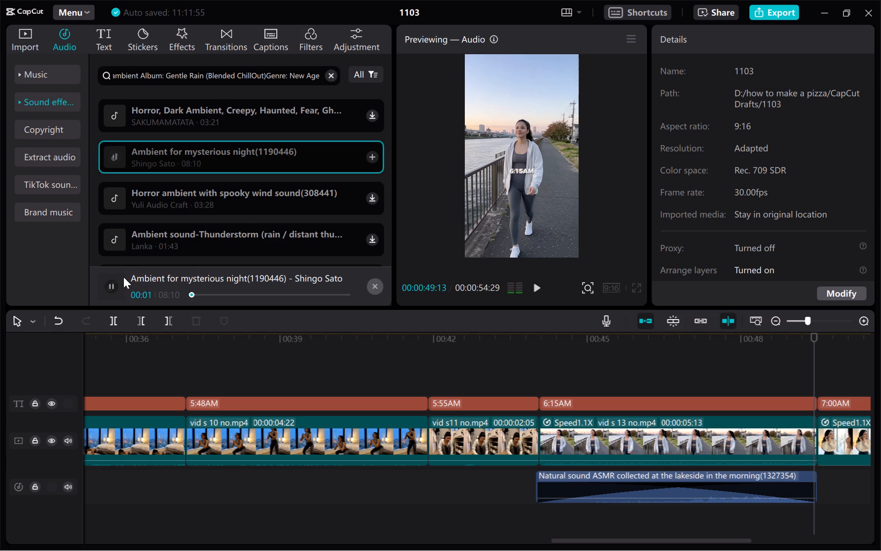
{"action": "left_click", "coordinate": [110, 281]}
{"action": "left_click", "coordinate": [110, 283]}
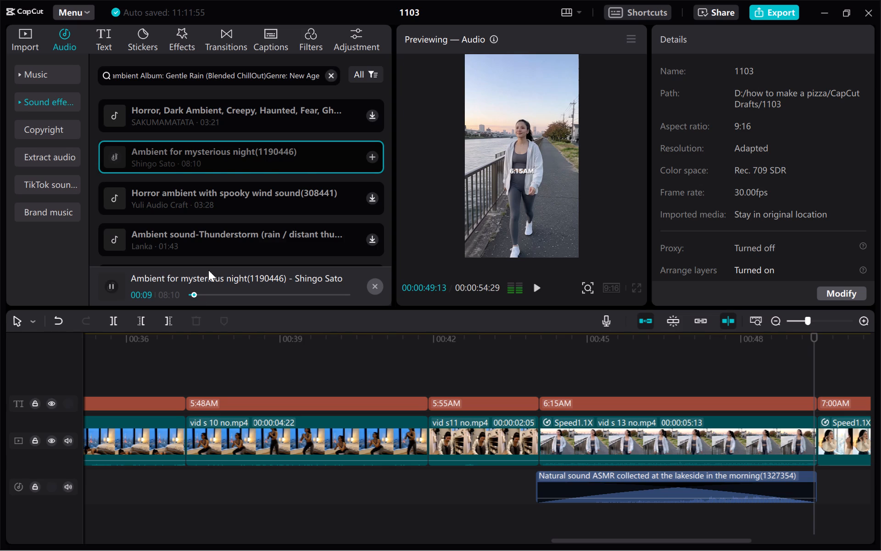
{"action": "scroll", "coordinate": [227, 185], "scroll_direction": "down", "scroll_amount": 1}
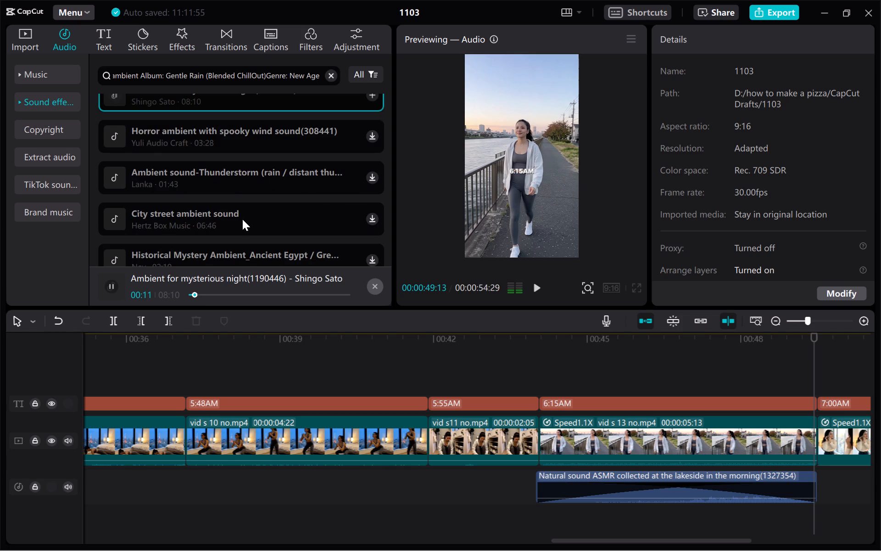
{"action": "scroll", "coordinate": [242, 219], "scroll_direction": "down", "scroll_amount": 1}
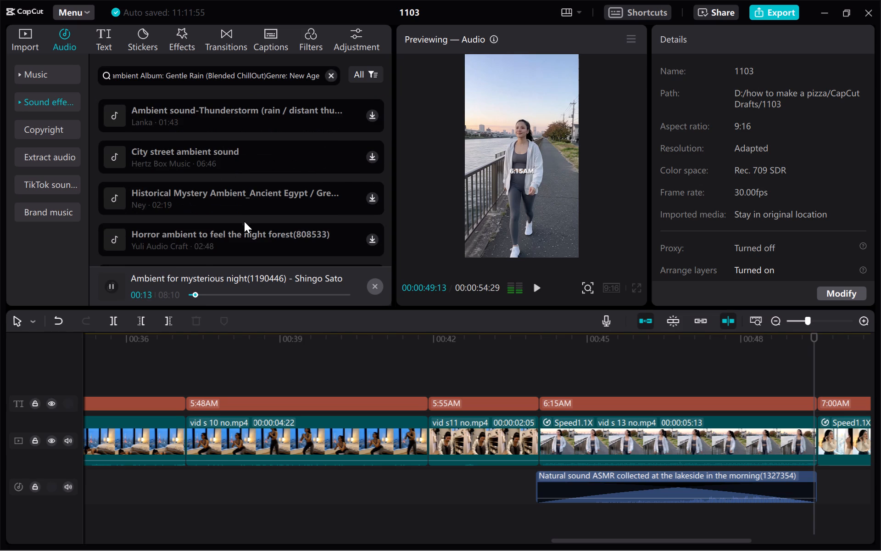
{"action": "scroll", "coordinate": [251, 236], "scroll_direction": "down", "scroll_amount": 2}
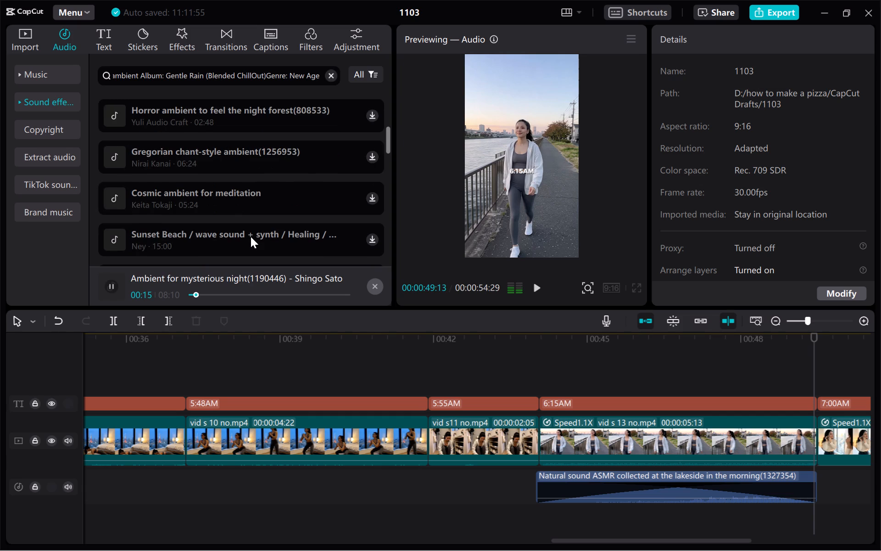
{"action": "scroll", "coordinate": [278, 170], "scroll_direction": "down", "scroll_amount": 2}
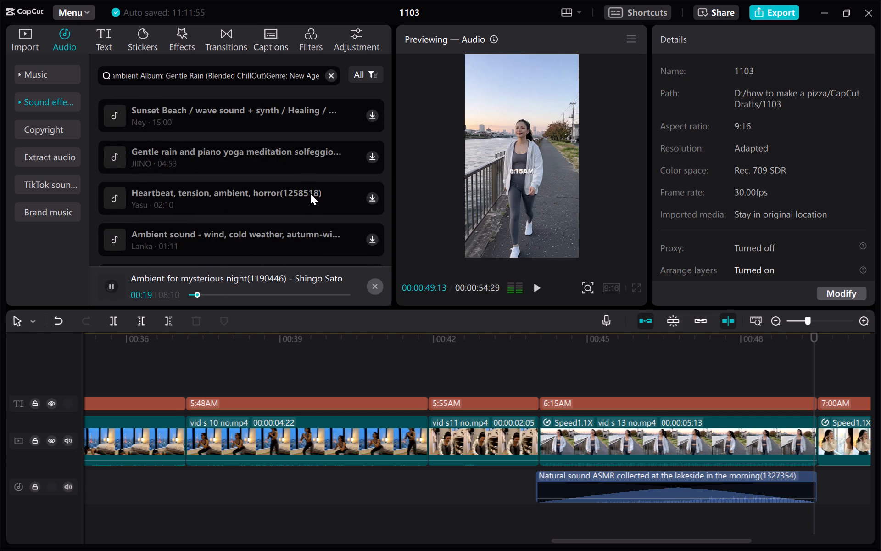
{"action": "scroll", "coordinate": [310, 193], "scroll_direction": "down", "scroll_amount": 1}
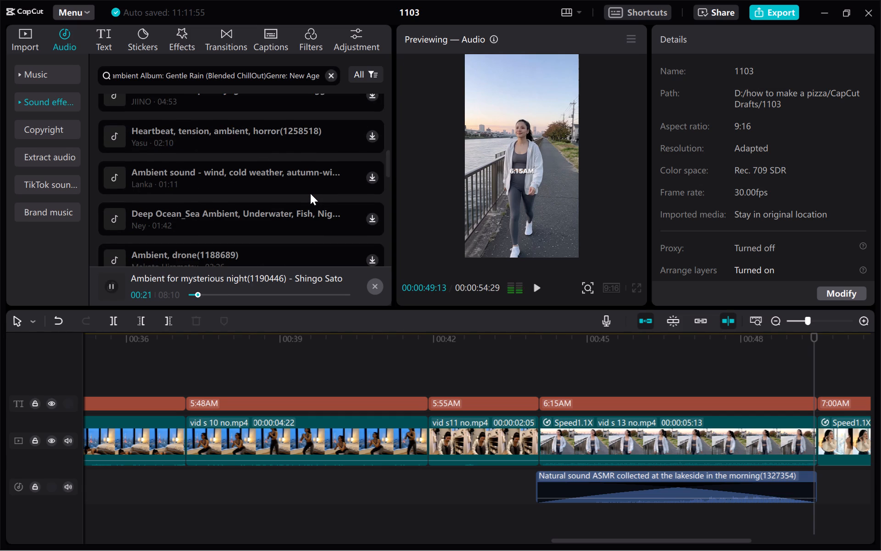
{"action": "scroll", "coordinate": [310, 193], "scroll_direction": "down", "scroll_amount": 1}
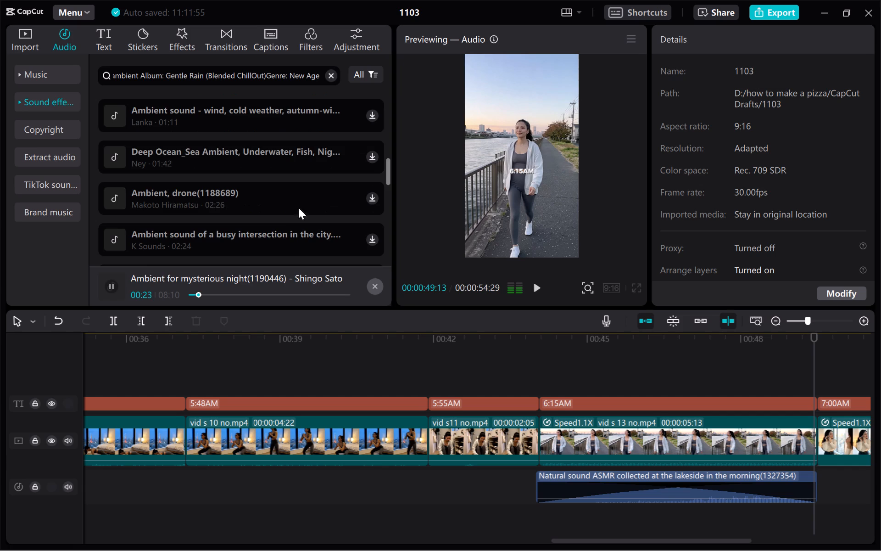
{"action": "scroll", "coordinate": [276, 213], "scroll_direction": "up", "scroll_amount": 10}
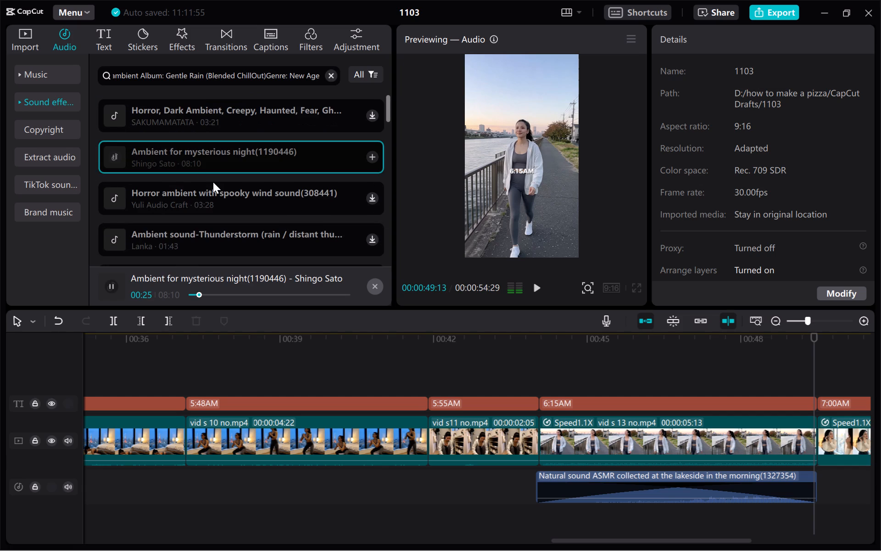
Remove "ambient" from the query and search the sound effects for "Album: Gentle Rain (Blended ChillOut)Genre: New Age".
{"action": "left_click_drag", "start_coordinate": [136, 72], "coordinate": [110, 77]}
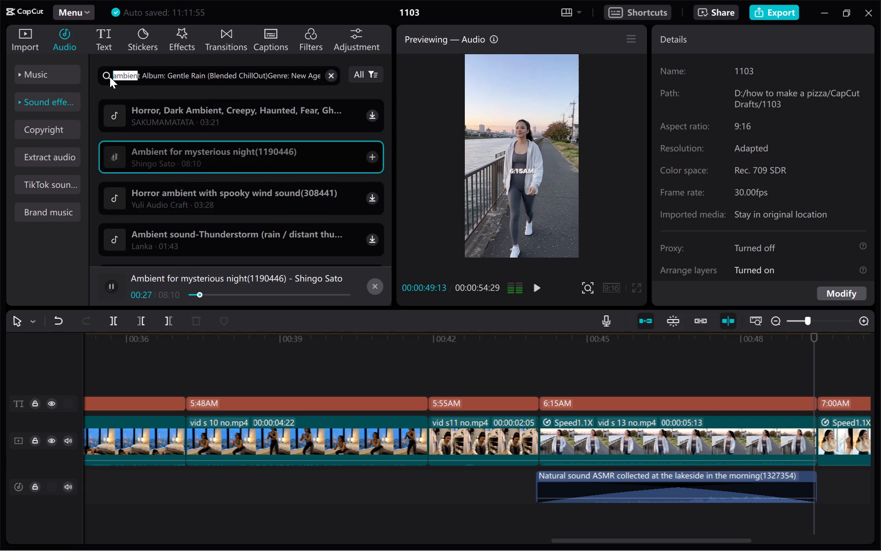
{"action": "key", "text": "BackSpace"}
{"action": "left_click", "coordinate": [115, 76]}
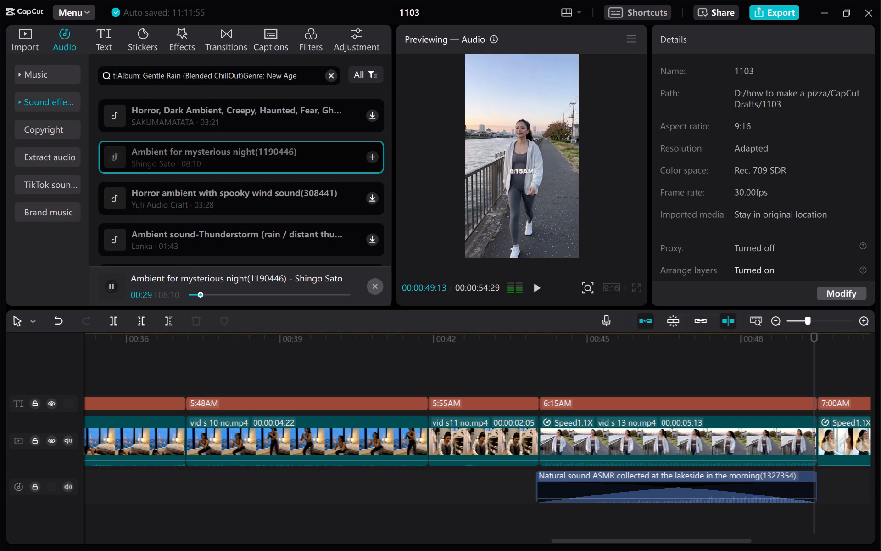
{"action": "key", "text": "BackSpace"}
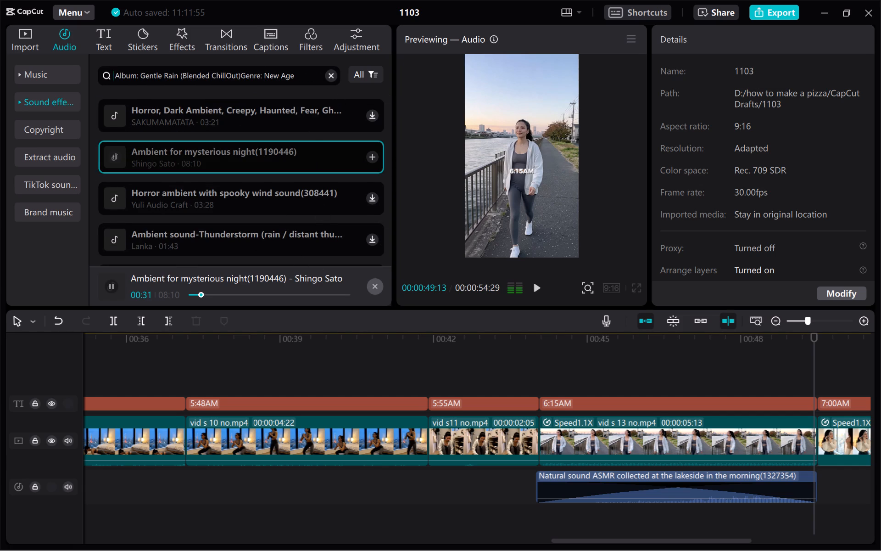
{"action": "left_click", "coordinate": [304, 80]}
{"action": "key", "text": "Return"}
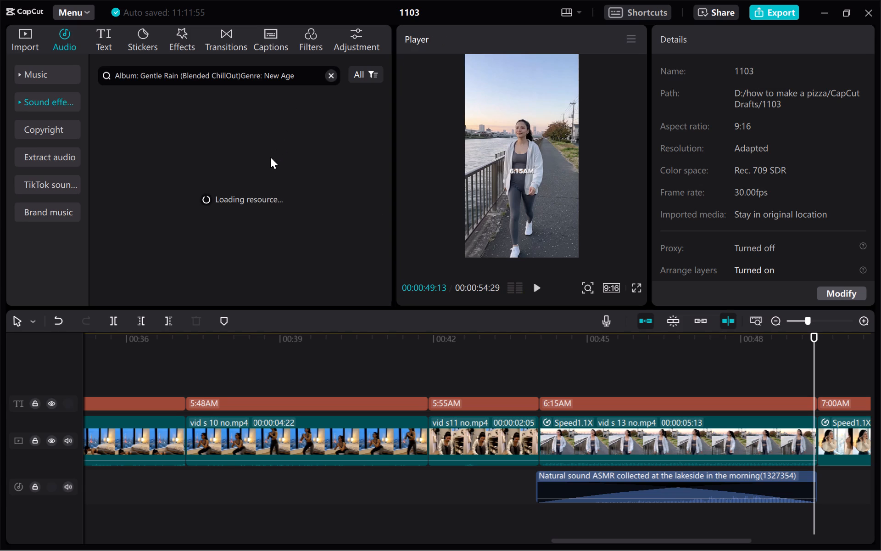
Listen to the Soft Rain, Peaceful Rain, and Gentle rain and piano yoga meditation sounds in the search results.
{"action": "left_click", "coordinate": [215, 107]}
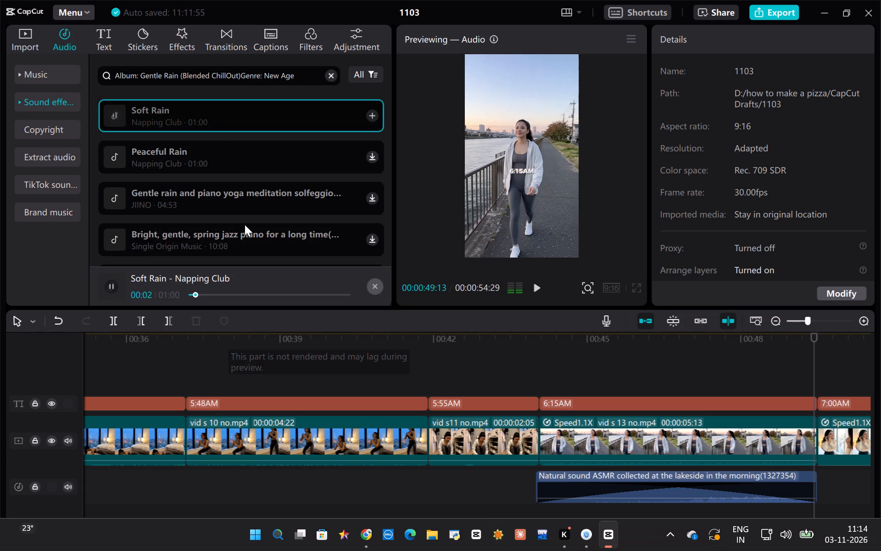
{"action": "left_click", "coordinate": [226, 158]}
{"action": "left_click", "coordinate": [229, 195]}
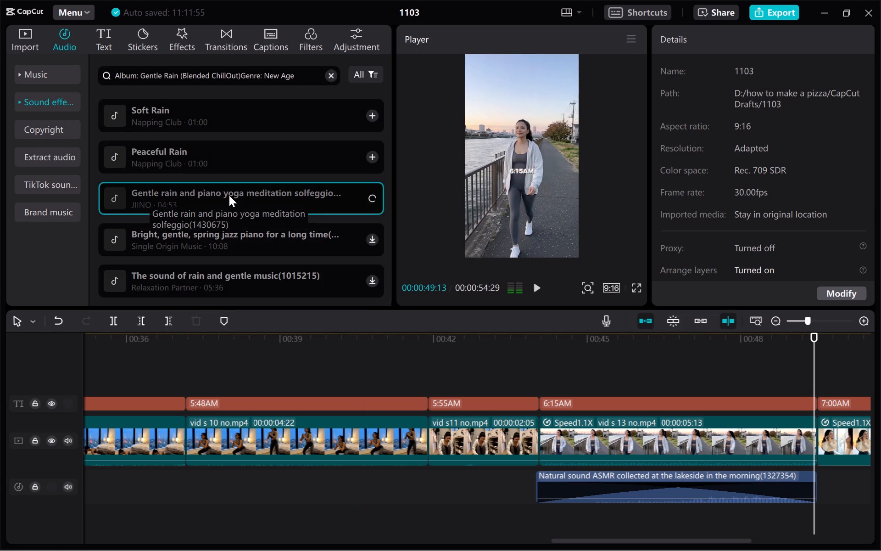
{"action": "scroll", "coordinate": [230, 180], "scroll_direction": "down", "scroll_amount": 1}
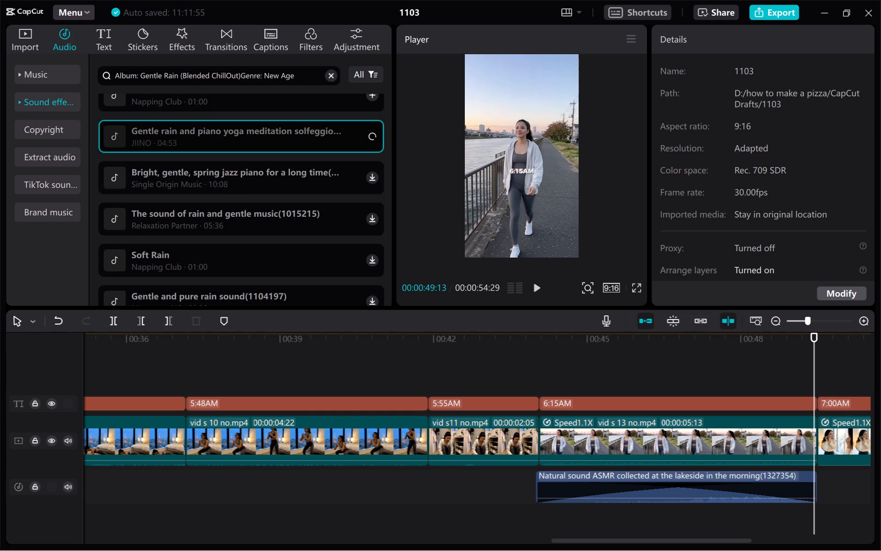
Remove "Rain" from the query and search the sound effects for "Album: Gentle (Blended ChillOut)Genre: New Age".
{"action": "left_click", "coordinate": [178, 74]}
{"action": "key", "text": "BackSpace"}
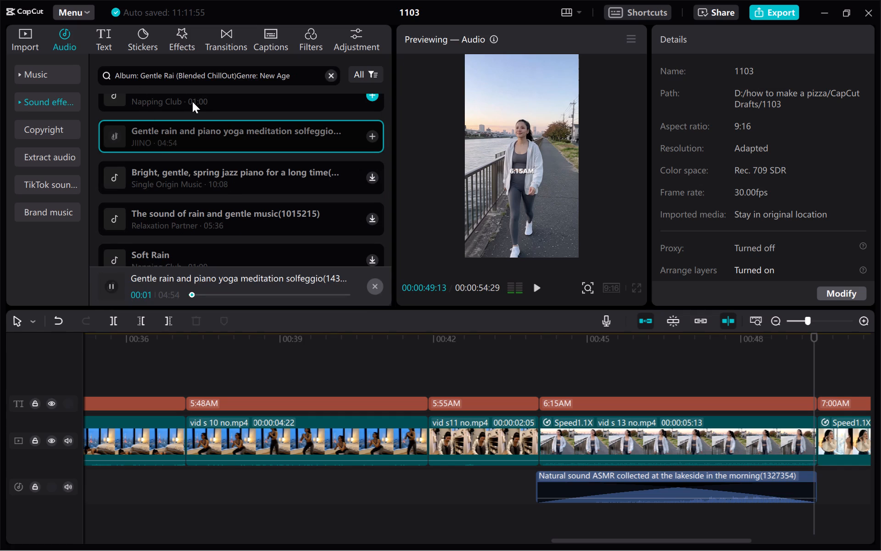
{"action": "key", "text": "BackSpace"}
{"action": "key", "text": "BackSpace"}
{"action": "key", "text": "BackSpace"}
{"action": "key", "text": "Right"}
{"action": "key", "text": "Right"}
{"action": "key", "text": "Right"}
{"action": "key", "text": "Right"}
{"action": "key", "text": "Right"}
{"action": "key", "text": "Right"}
{"action": "key", "text": "Right"}
{"action": "key", "text": "Right"}
{"action": "key", "text": "Right"}
{"action": "key", "text": "Right"}
{"action": "key", "text": "Right"}
{"action": "key", "text": "Right"}
{"action": "key", "text": "Right"}
{"action": "key", "text": "Right"}
{"action": "key", "text": "Right"}
{"action": "key", "text": "Right"}
{"action": "key", "text": "Right"}
{"action": "key", "text": "Right"}
{"action": "key", "text": "Right"}
{"action": "key", "text": "Right"}
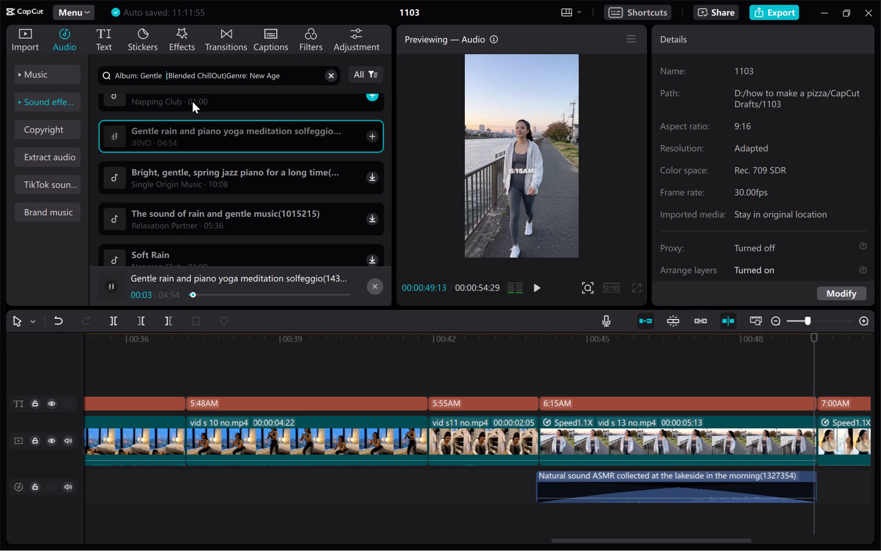
{"action": "key", "text": "Right"}
{"action": "key", "text": "Right"}
{"action": "key", "text": "Right"}
{"action": "key", "text": "Right"}
{"action": "key", "text": "Right"}
{"action": "key", "text": "Right"}
{"action": "key", "text": "Right"}
{"action": "key", "text": "Right"}
{"action": "key", "text": "Right"}
{"action": "key", "text": "Right"}
{"action": "key", "text": "Right"}
{"action": "key", "text": "Right"}
{"action": "key", "text": "Right"}
{"action": "key", "text": "Return"}
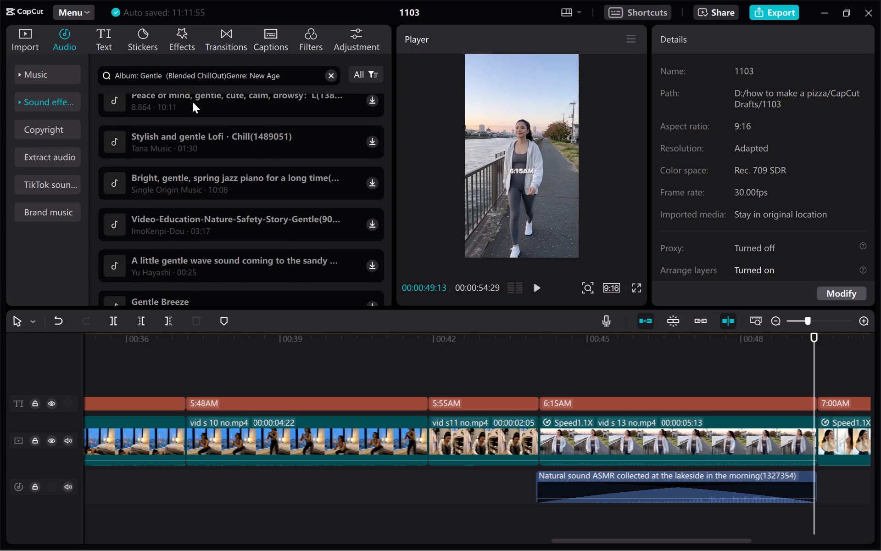
Listen to the Peace of mind, Stylish and gentle Lofi, spring jazz piano, and Video-Education-Nature-Safety-Story-Gentle sounds.
{"action": "scroll", "coordinate": [192, 101], "scroll_direction": "up", "scroll_amount": 5}
{"action": "left_click", "coordinate": [197, 126]}
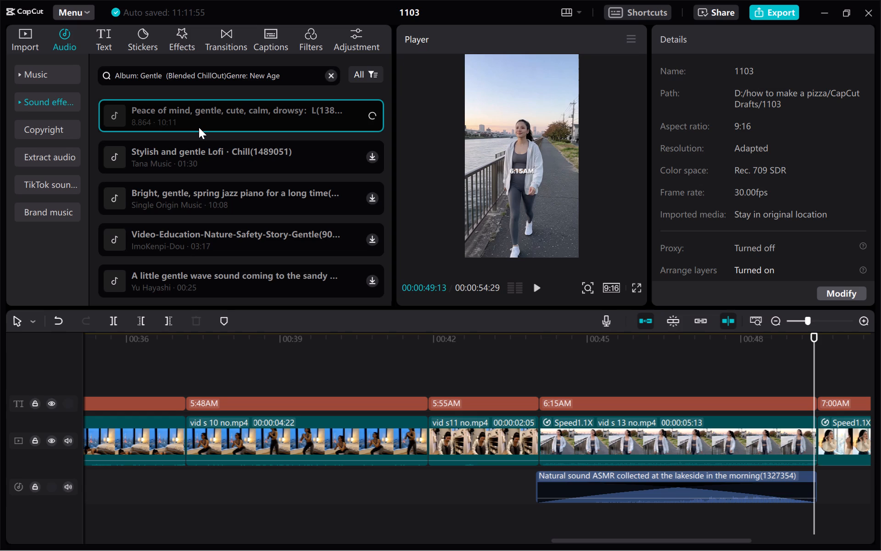
{"action": "left_click", "coordinate": [235, 170]}
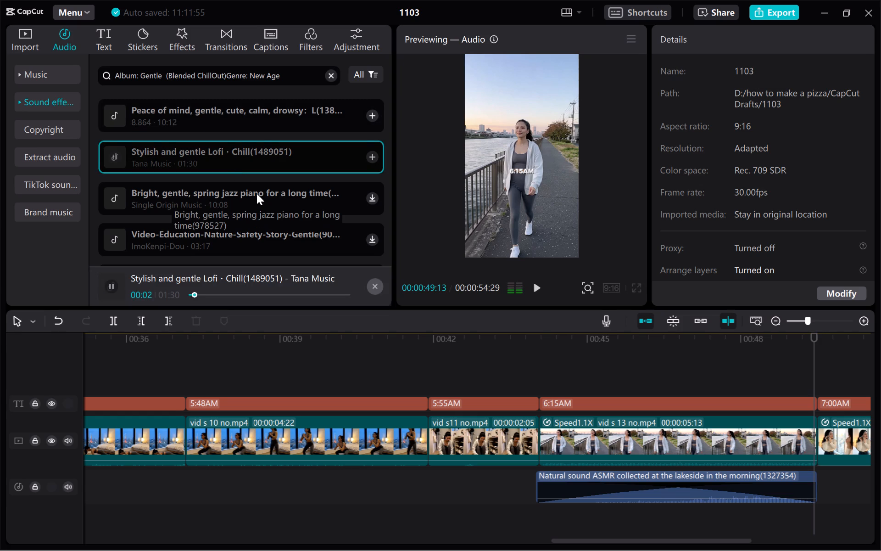
{"action": "scroll", "coordinate": [256, 133], "scroll_direction": "down", "scroll_amount": 1}
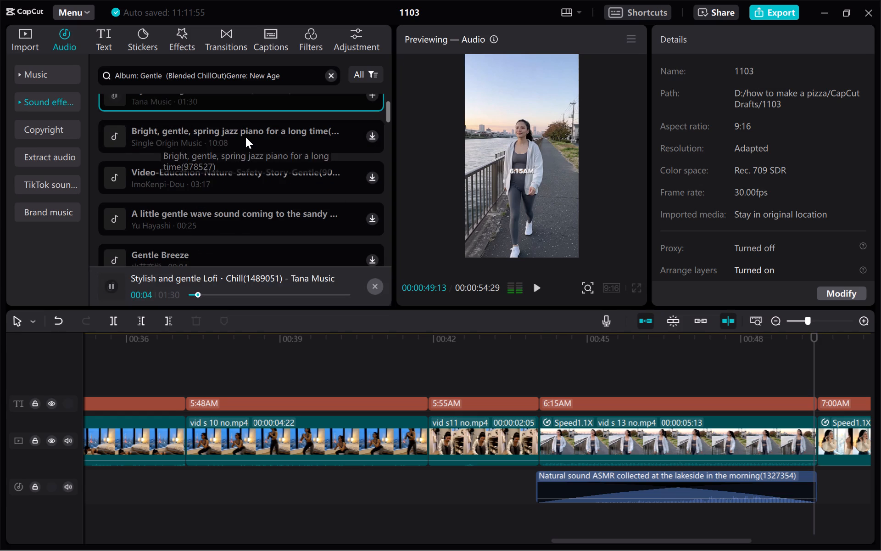
{"action": "left_click", "coordinate": [245, 137]}
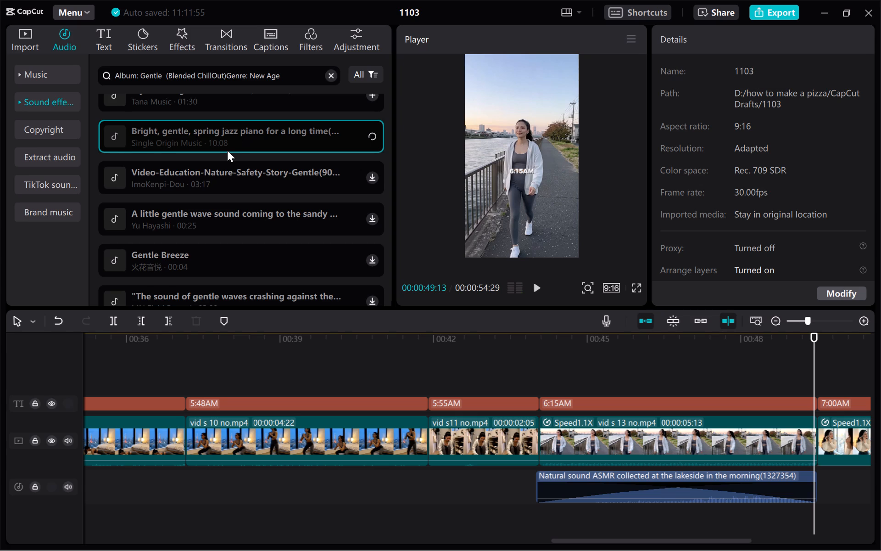
{"action": "left_click", "coordinate": [256, 173]}
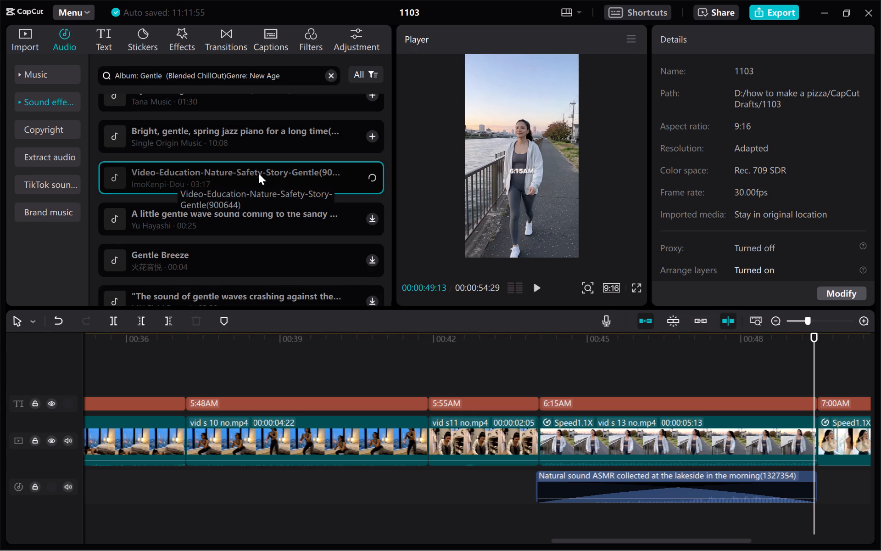
{"action": "left_click", "coordinate": [114, 288]}
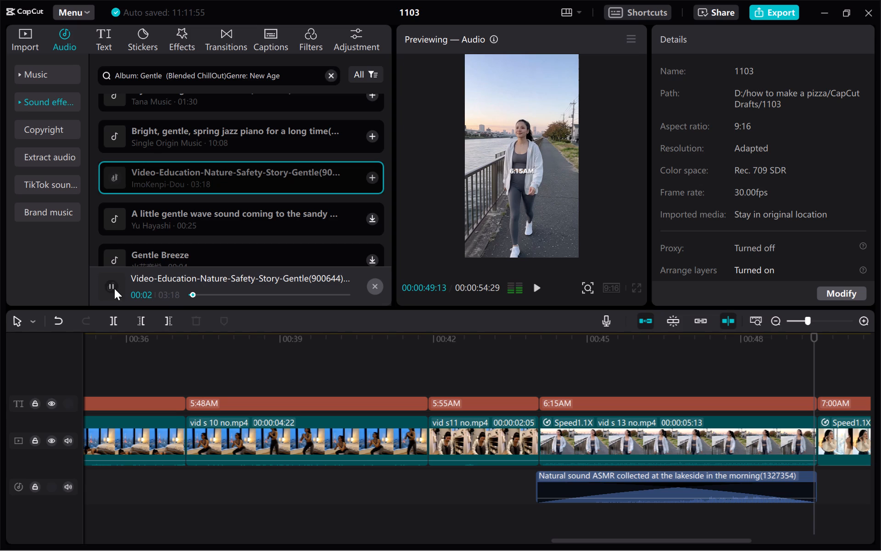
{"action": "scroll", "coordinate": [214, 206], "scroll_direction": "down", "scroll_amount": 1}
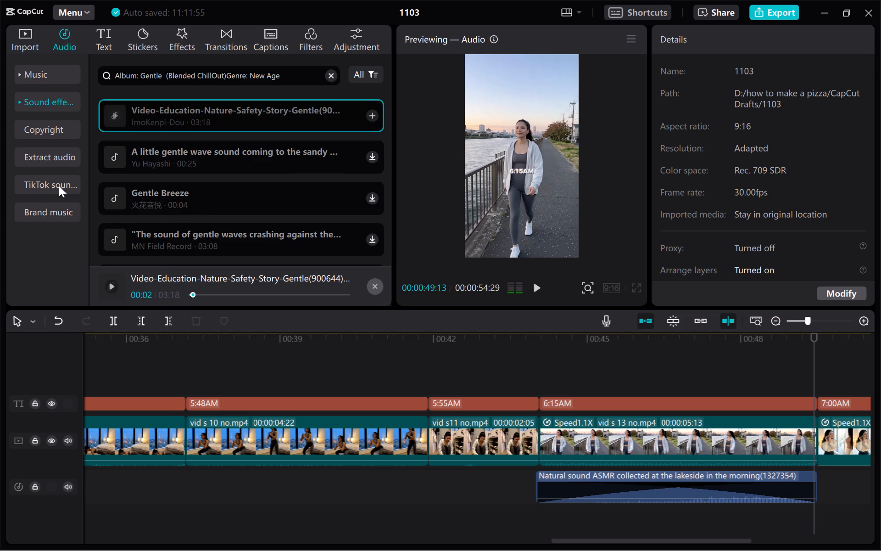
Leave the search results and browse to the ASMR category of the sound effects.
{"action": "left_click", "coordinate": [59, 186]}
{"action": "left_click", "coordinate": [46, 147]}
{"action": "left_click", "coordinate": [52, 128]}
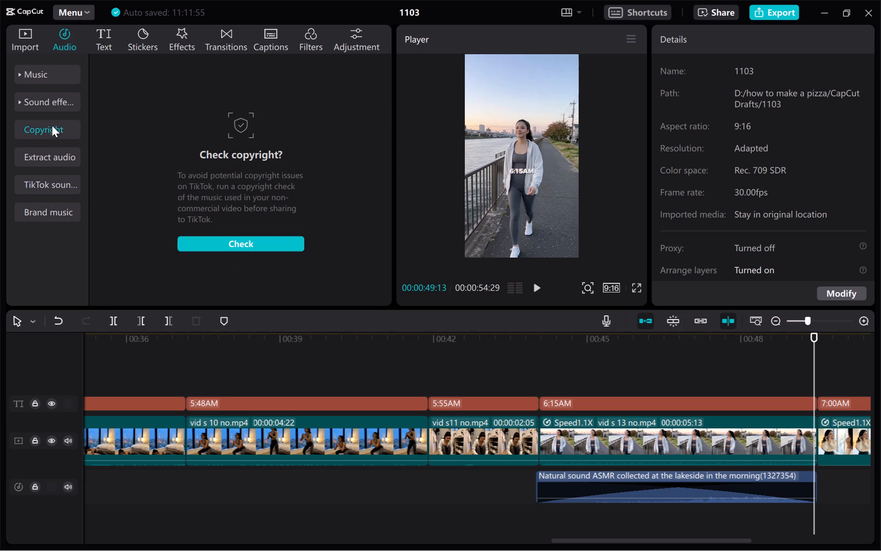
{"action": "left_click", "coordinate": [57, 103]}
{"action": "scroll", "coordinate": [202, 224], "scroll_direction": "down", "scroll_amount": 2}
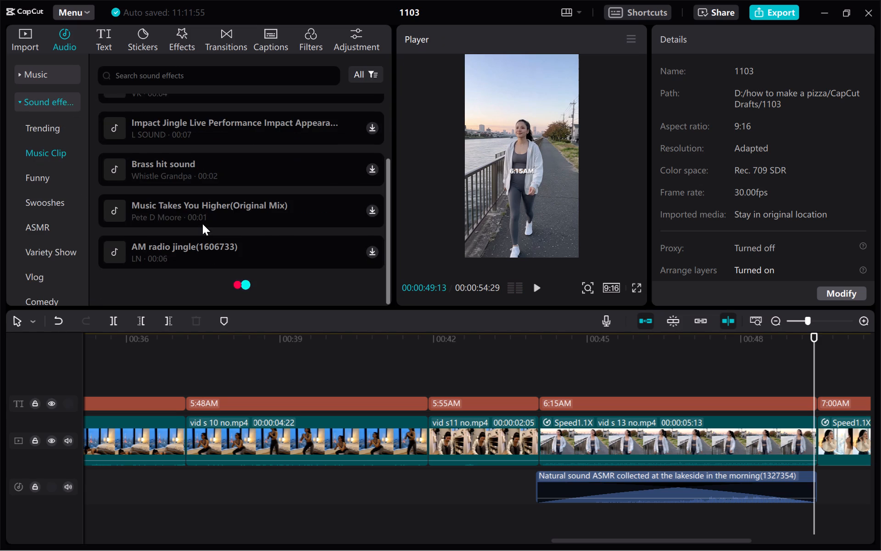
{"action": "scroll", "coordinate": [49, 174], "scroll_direction": "down", "scroll_amount": 1}
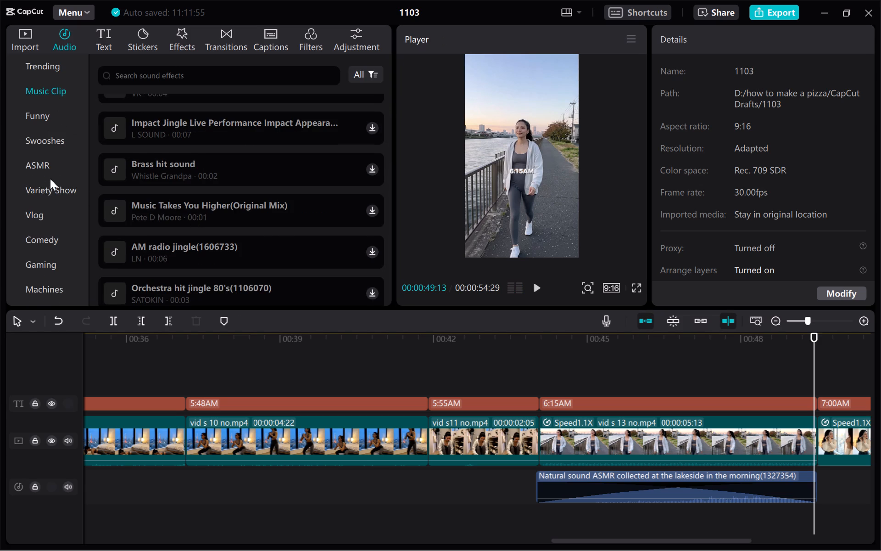
{"action": "scroll", "coordinate": [50, 179], "scroll_direction": "down", "scroll_amount": 1}
{"action": "left_click", "coordinate": [49, 102]}
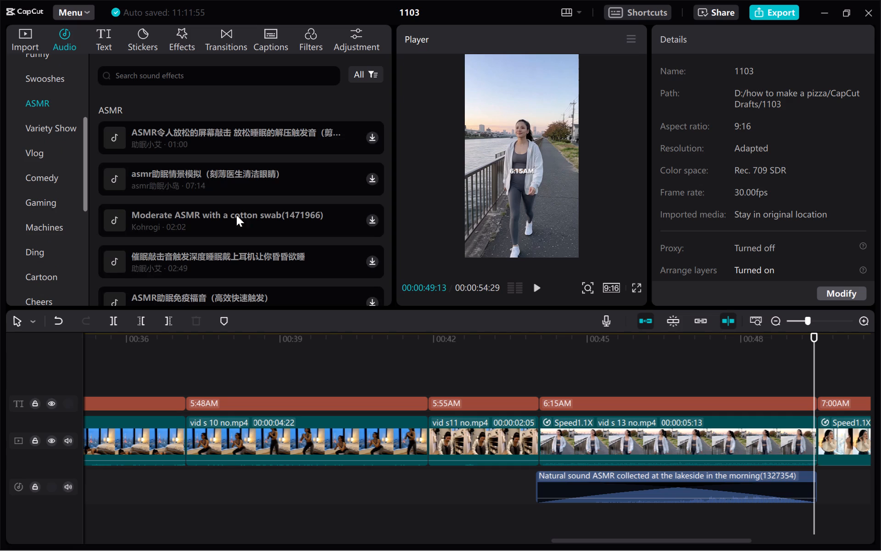
Listen to the screen-tapping, doctor eye-cleaning, cotton swab, and subtle ocean waves and sand sounds in the ASMR category.
{"action": "left_click", "coordinate": [188, 132]}
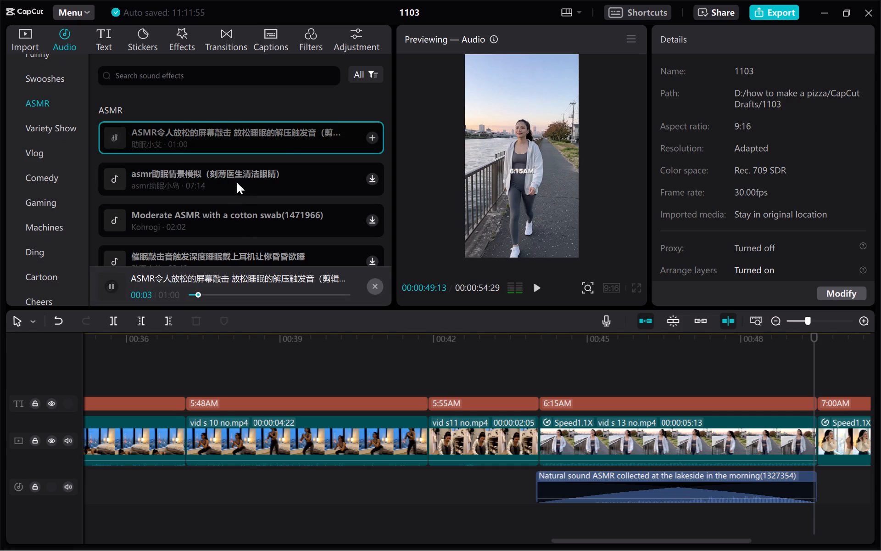
{"action": "left_click", "coordinate": [237, 182]}
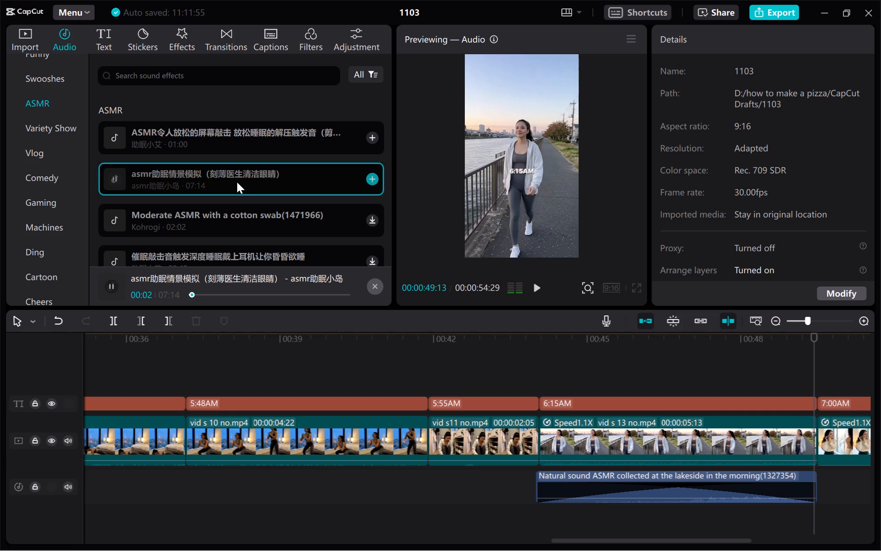
{"action": "left_click", "coordinate": [247, 215]}
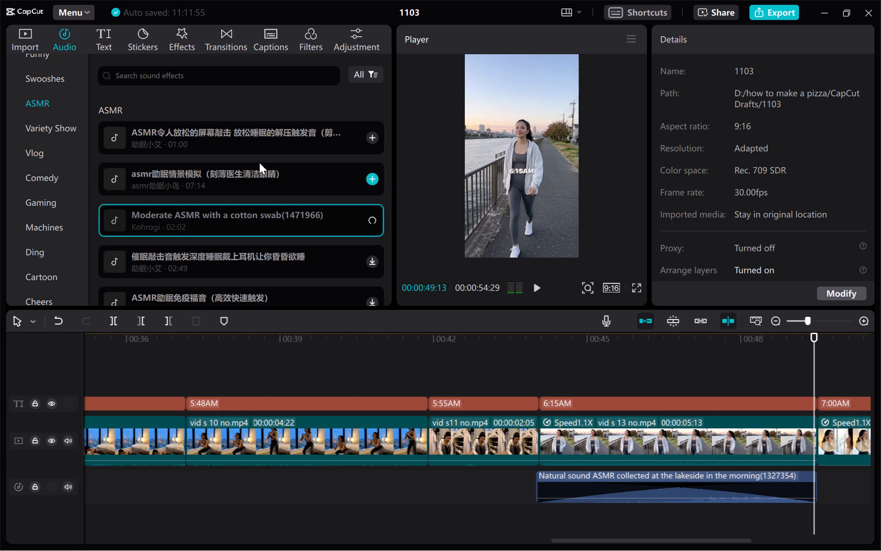
{"action": "scroll", "coordinate": [259, 163], "scroll_direction": "down", "scroll_amount": 3}
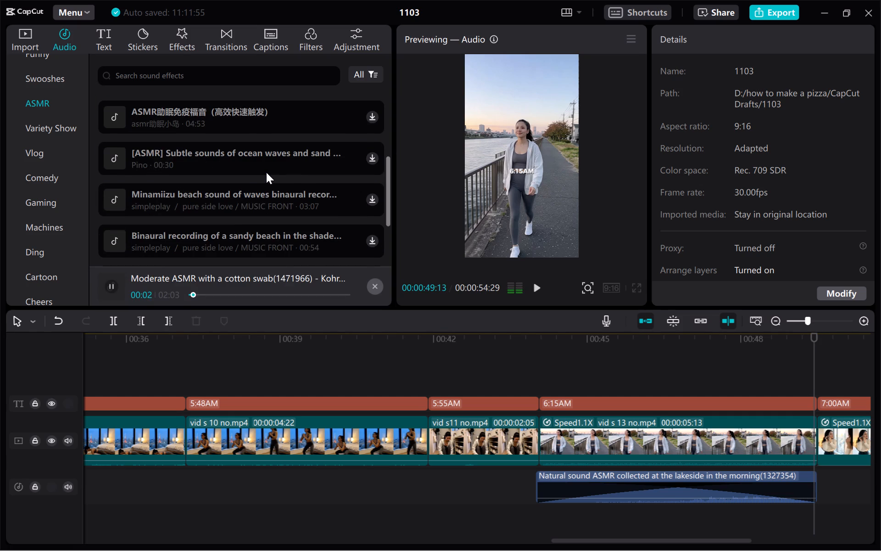
{"action": "left_click", "coordinate": [273, 166]}
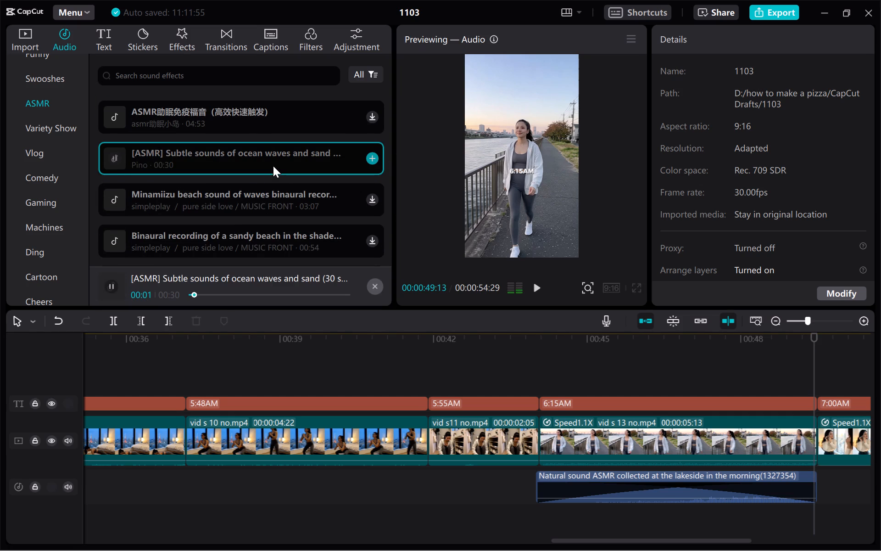
Listen to swish_whoosh (large) in the Vlog sound effects and look through the remaining sound effect categories.
{"action": "left_click", "coordinate": [30, 152]}
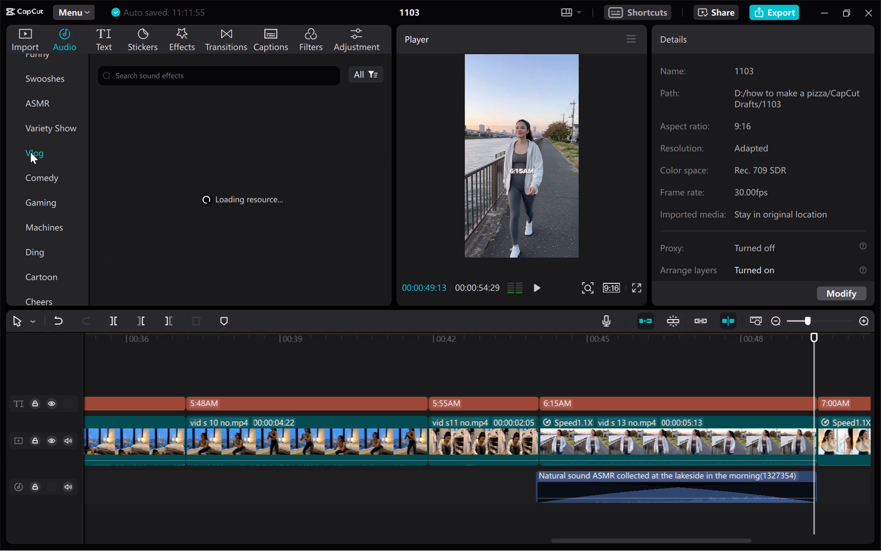
{"action": "left_click", "coordinate": [145, 131]}
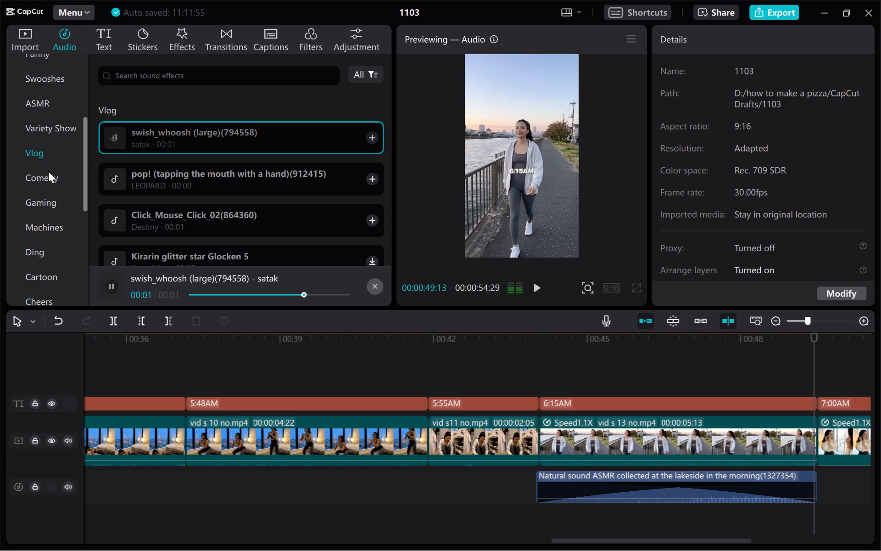
{"action": "scroll", "coordinate": [50, 195], "scroll_direction": "down", "scroll_amount": 2}
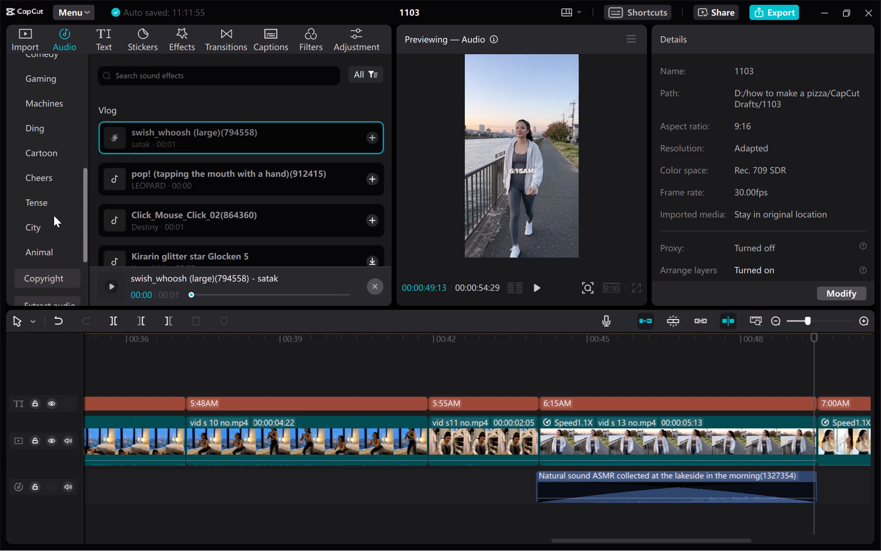
{"action": "scroll", "coordinate": [48, 213], "scroll_direction": "down", "scroll_amount": 3}
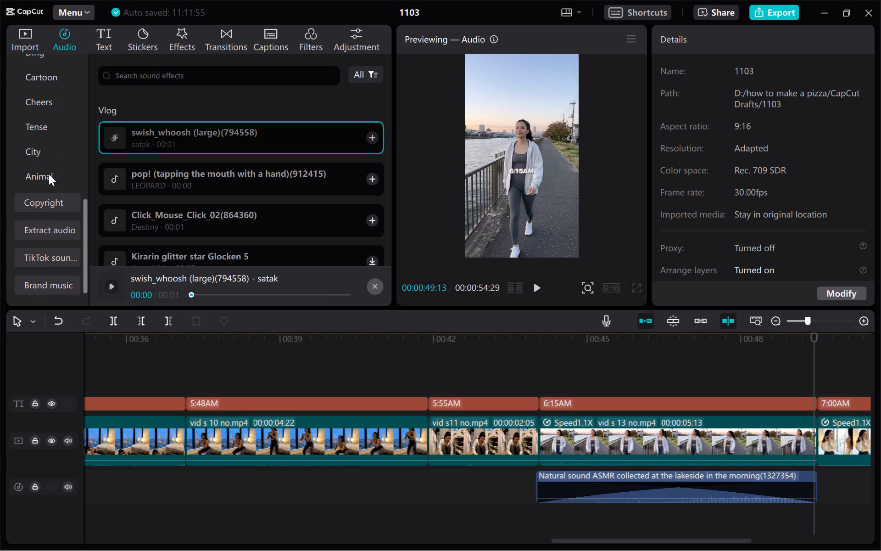
{"action": "scroll", "coordinate": [49, 174], "scroll_direction": "up", "scroll_amount": 6}
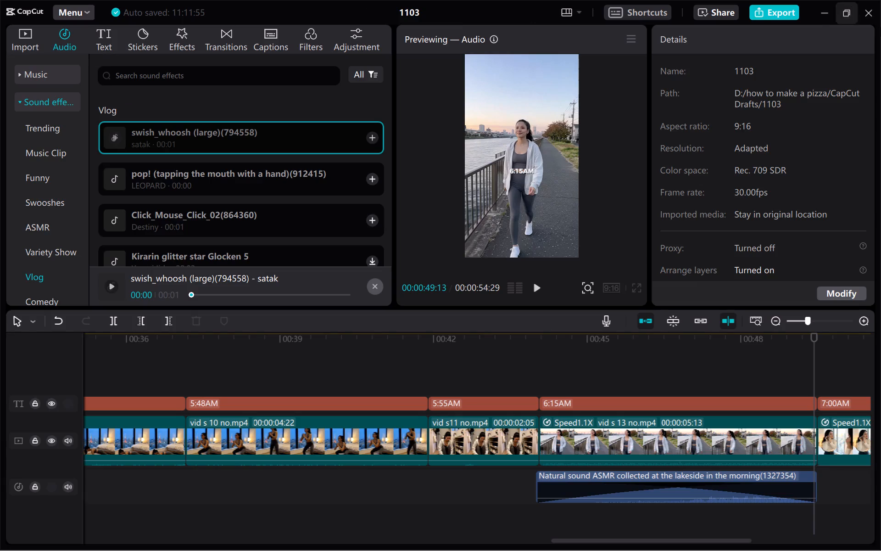
Switch to YouTube in Chrome and search for "productive bg musics".
{"action": "left_click", "coordinate": [822, 14]}
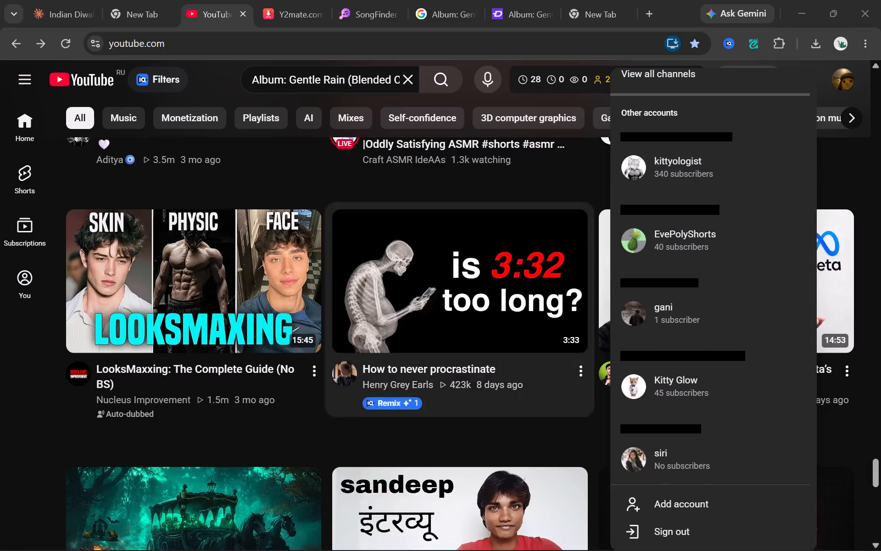
{"action": "scroll", "coordinate": [212, 351], "scroll_direction": "down", "scroll_amount": 3}
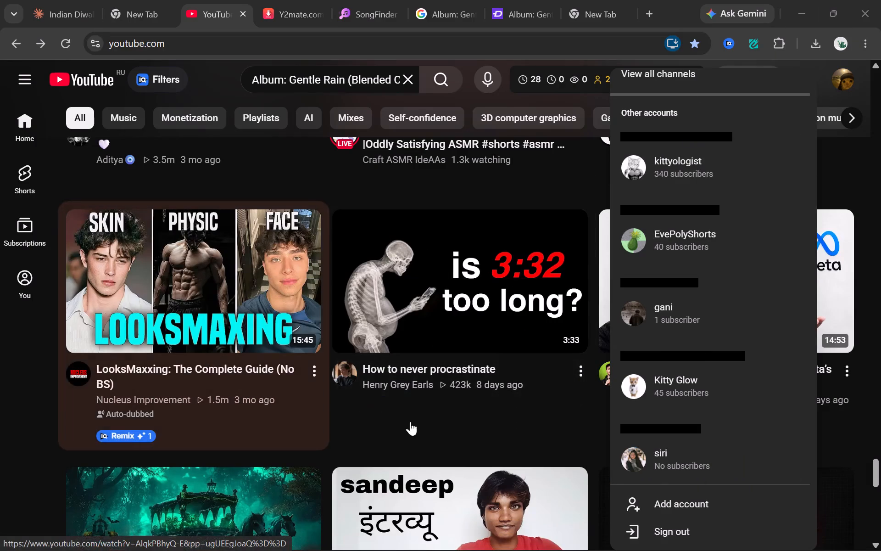
{"action": "left_click", "coordinate": [0, 451]}
{"action": "scroll", "coordinate": [342, 402], "scroll_direction": "down", "scroll_amount": 4}
{"action": "scroll", "coordinate": [672, 413], "scroll_direction": "down", "scroll_amount": 4}
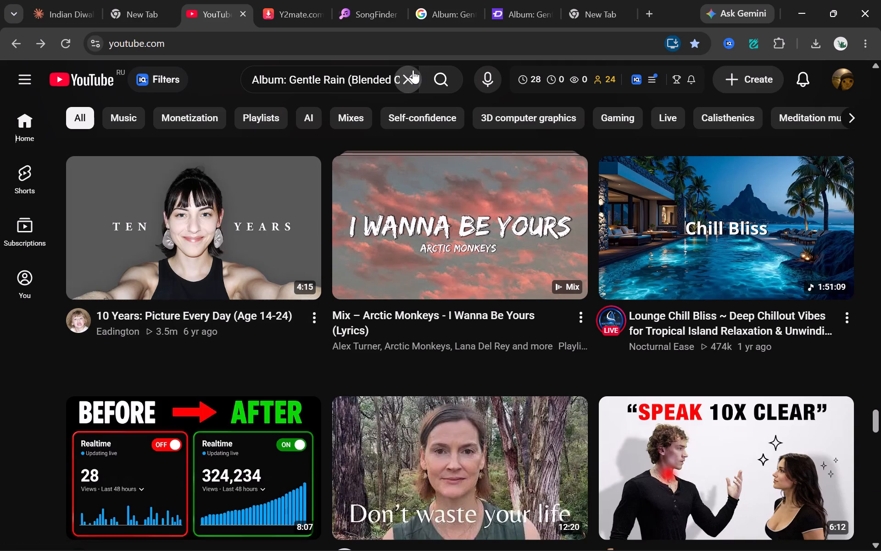
{"action": "left_click", "coordinate": [412, 70]}
{"action": "type", "text": "productive bg musics"}
{"action": "key", "text": "Return"}
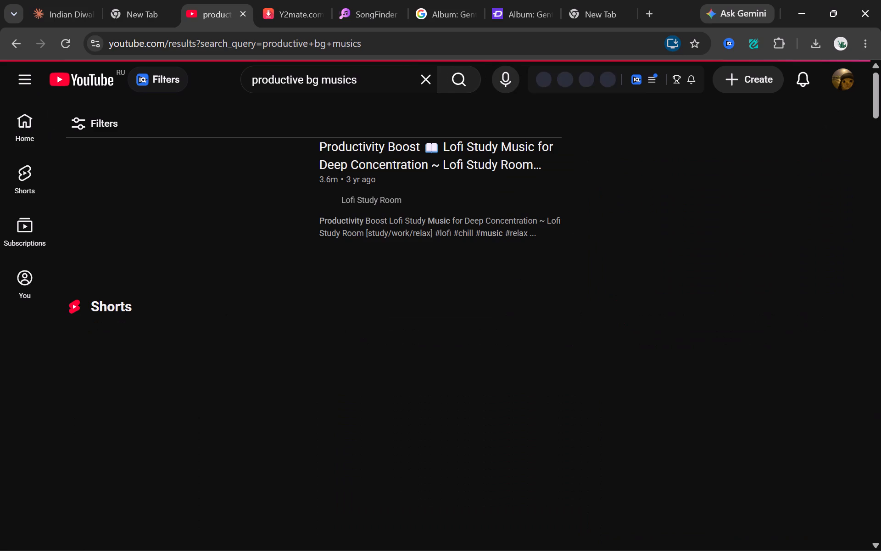
Listen to the music in the 30 Minute Timer and Viral Background Tracks Shorts from the search results.
{"action": "scroll", "coordinate": [251, 277], "scroll_direction": "down", "scroll_amount": 1}
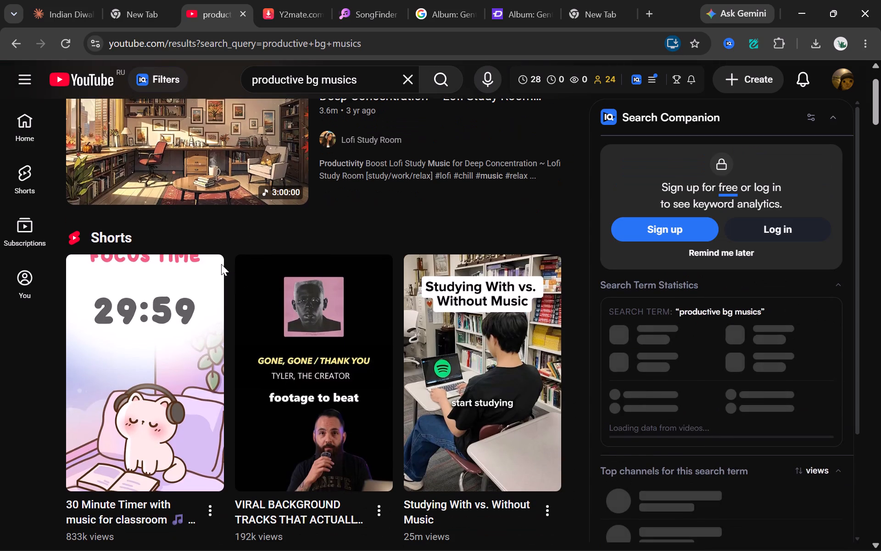
{"action": "left_click", "coordinate": [170, 320]}
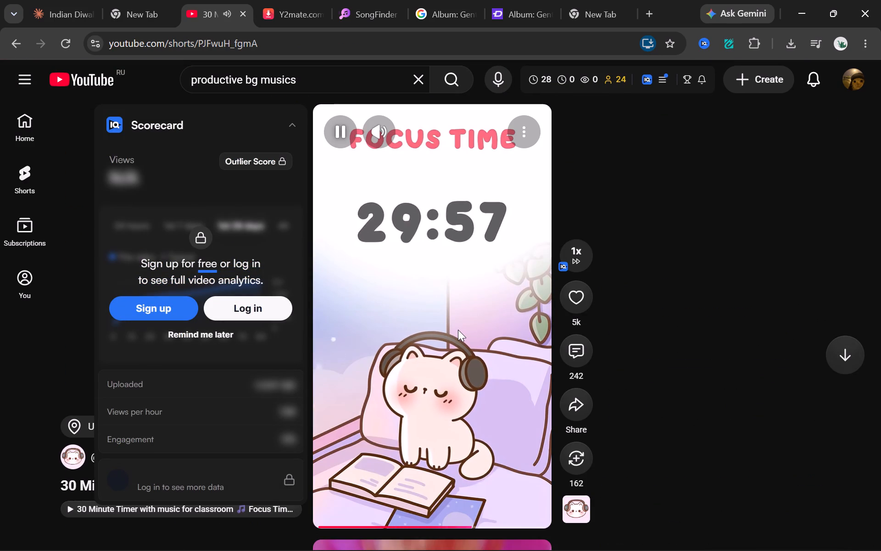
{"action": "scroll", "coordinate": [535, 361], "scroll_direction": "down", "scroll_amount": 2}
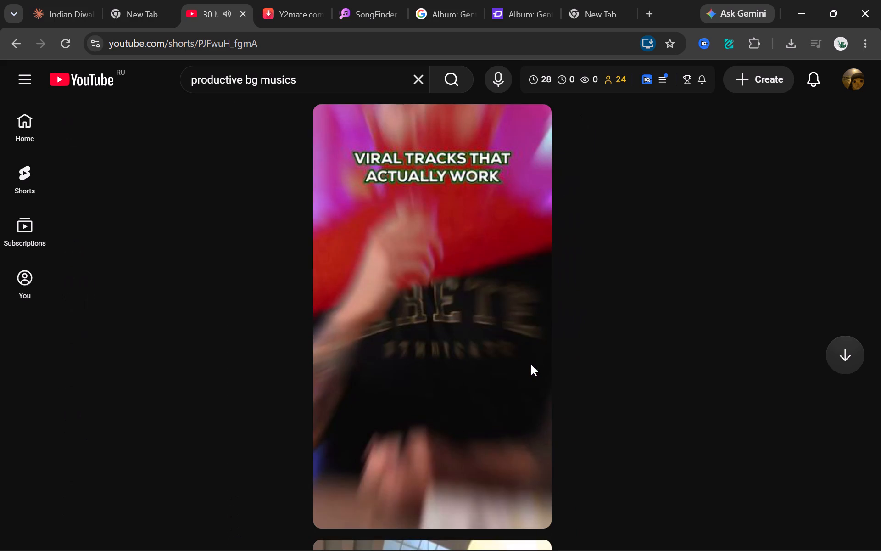
{"action": "scroll", "coordinate": [513, 369], "scroll_direction": "down", "scroll_amount": 1}
{"action": "scroll", "coordinate": [513, 369], "scroll_direction": "up", "scroll_amount": 2}
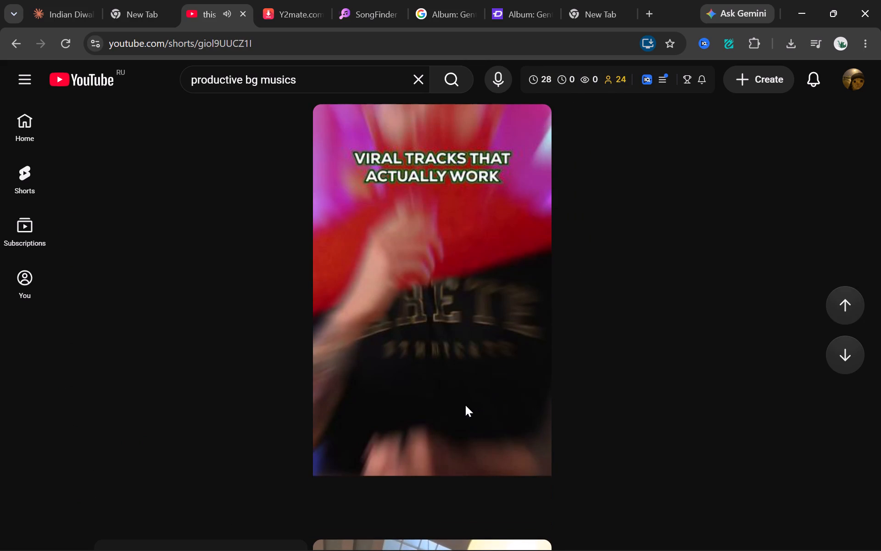
{"action": "scroll", "coordinate": [465, 405], "scroll_direction": "up", "scroll_amount": 3}
{"action": "scroll", "coordinate": [464, 386], "scroll_direction": "down", "scroll_amount": 2}
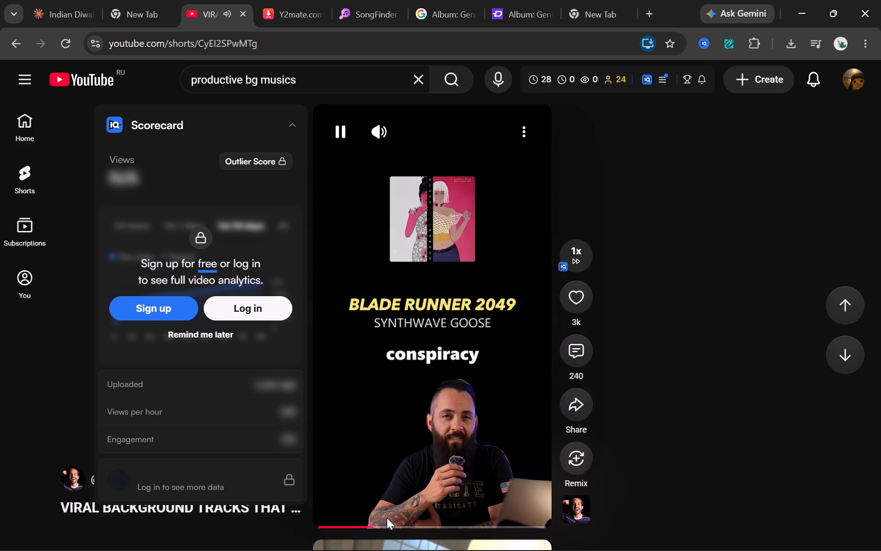
{"action": "left_click", "coordinate": [385, 520]}
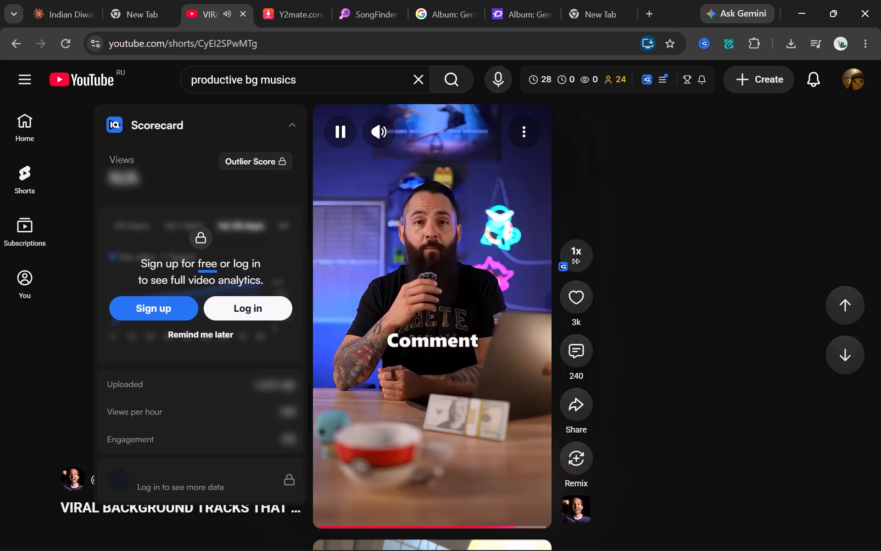
Listen to the Shorts on the sound that blocks overthinking, 2 Hours of Deep Focus Music, and Upbeat Background Music.
{"action": "scroll", "coordinate": [473, 311], "scroll_direction": "down", "scroll_amount": 3}
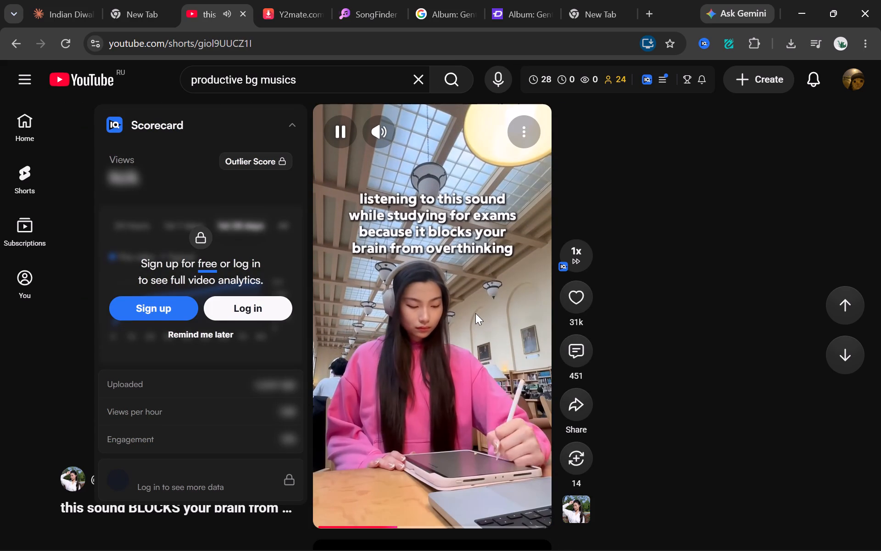
{"action": "scroll", "coordinate": [475, 313], "scroll_direction": "down", "scroll_amount": 3}
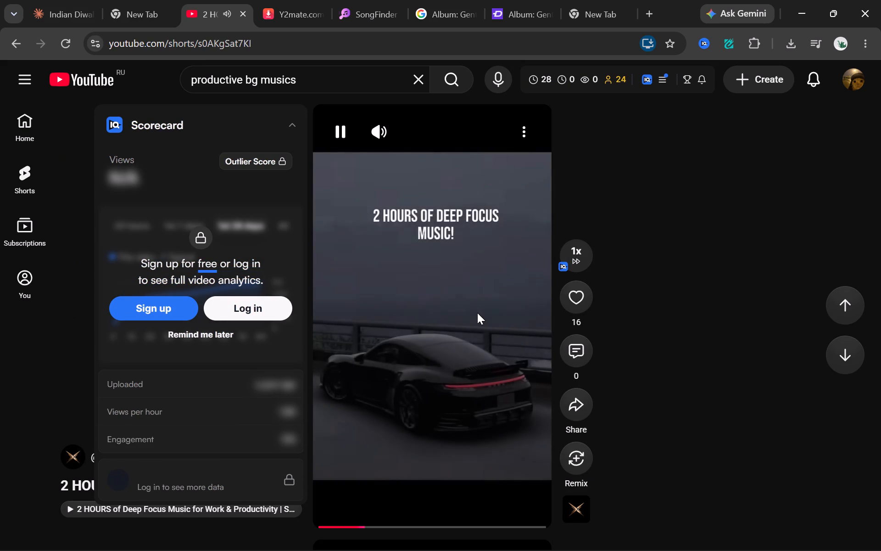
{"action": "scroll", "coordinate": [478, 312], "scroll_direction": "down", "scroll_amount": 1}
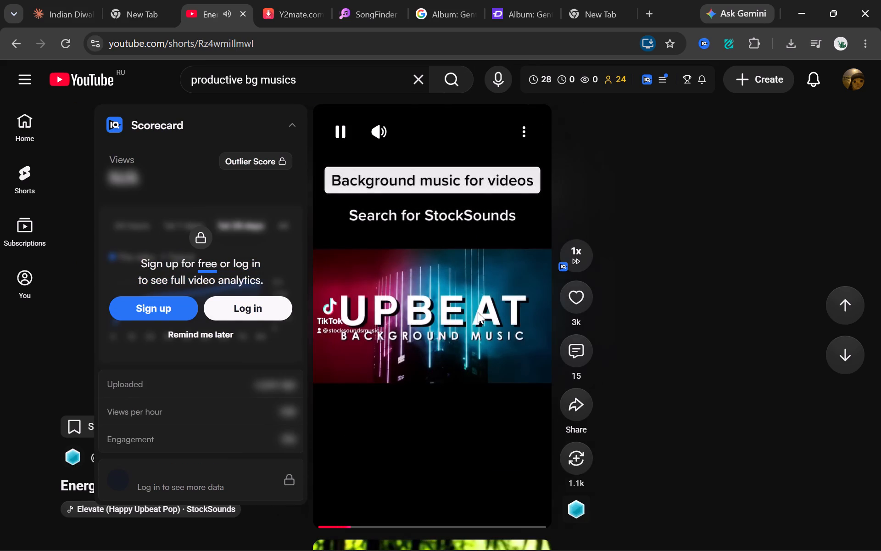
{"action": "scroll", "coordinate": [478, 312], "scroll_direction": "up", "scroll_amount": 4}
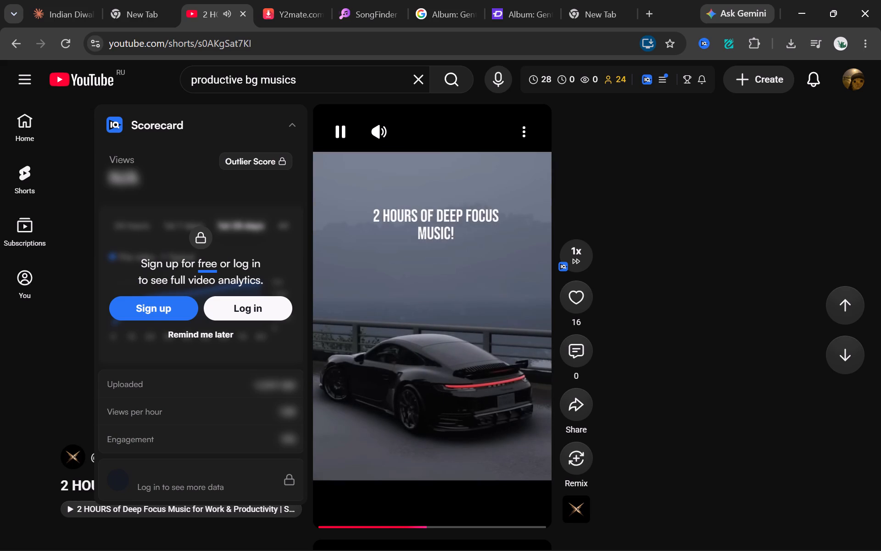
{"action": "scroll", "coordinate": [480, 311], "scroll_direction": "down", "scroll_amount": 4}
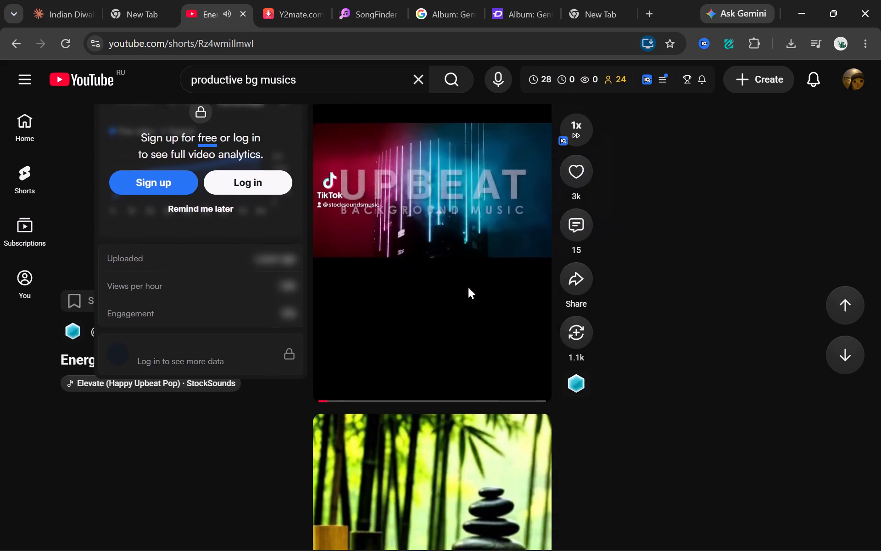
Listen through the following Shorts, including instrumental relaxing music, Lofi Beats, A Better Soundtrack, and Om sounds.
{"action": "scroll", "coordinate": [464, 301], "scroll_direction": "down", "scroll_amount": 1}
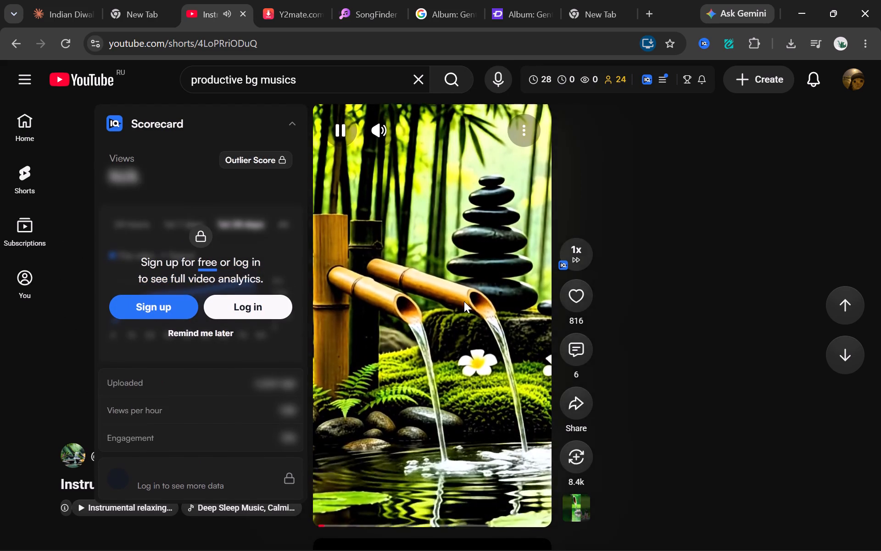
{"action": "scroll", "coordinate": [464, 301], "scroll_direction": "down", "scroll_amount": 3}
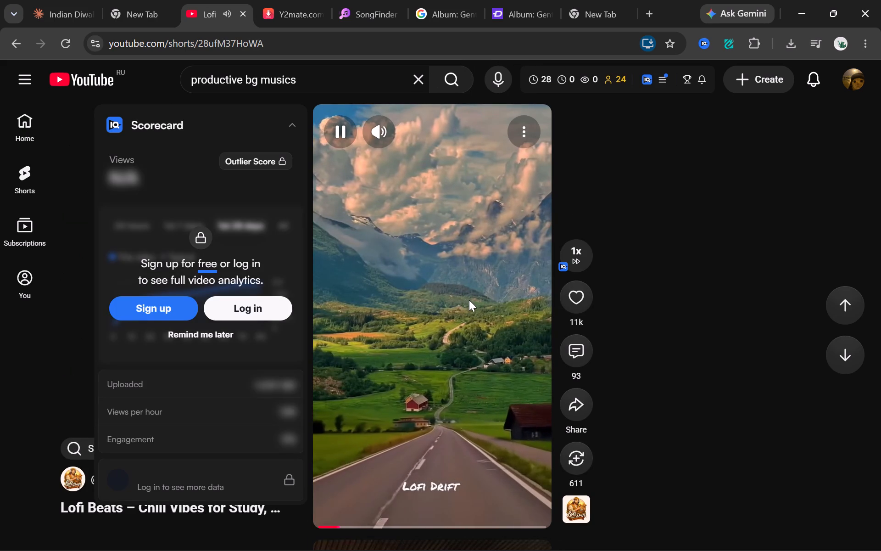
{"action": "scroll", "coordinate": [469, 300], "scroll_direction": "down", "scroll_amount": 1}
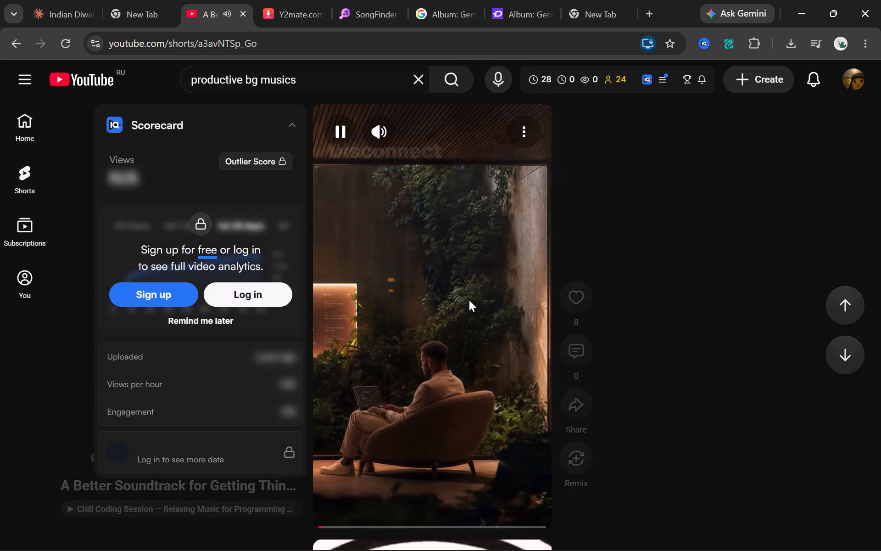
{"action": "scroll", "coordinate": [469, 300], "scroll_direction": "down", "scroll_amount": 4}
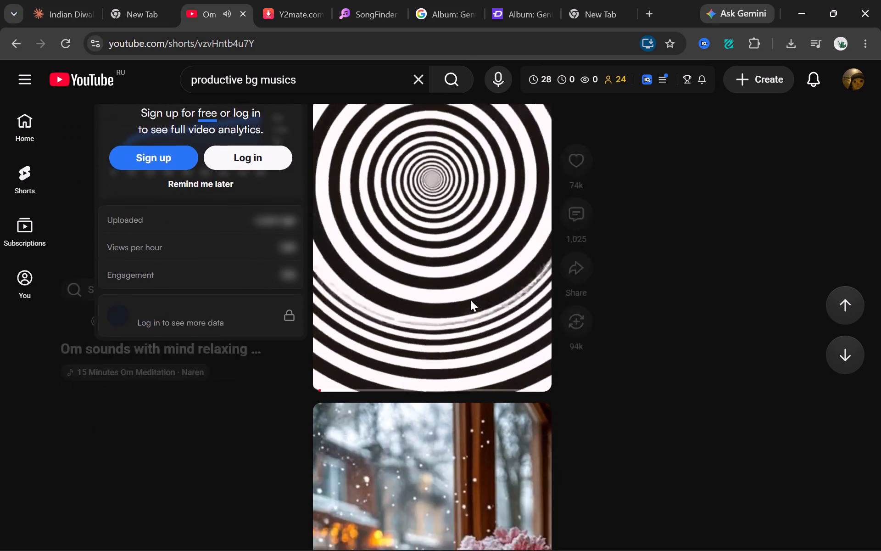
{"action": "scroll", "coordinate": [471, 299], "scroll_direction": "down", "scroll_amount": 4}
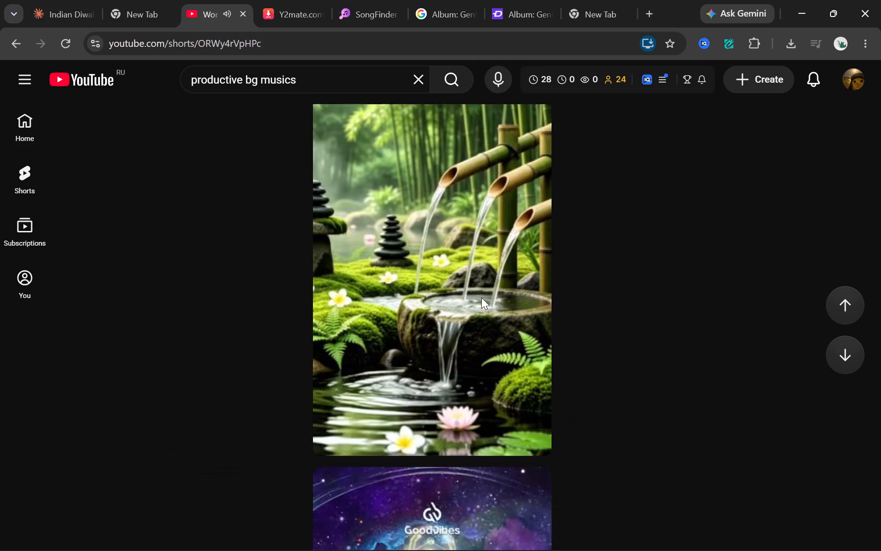
Return to the YouTube home feed and look through the recommended videos and Shorts.
{"action": "left_click", "coordinate": [18, 112]}
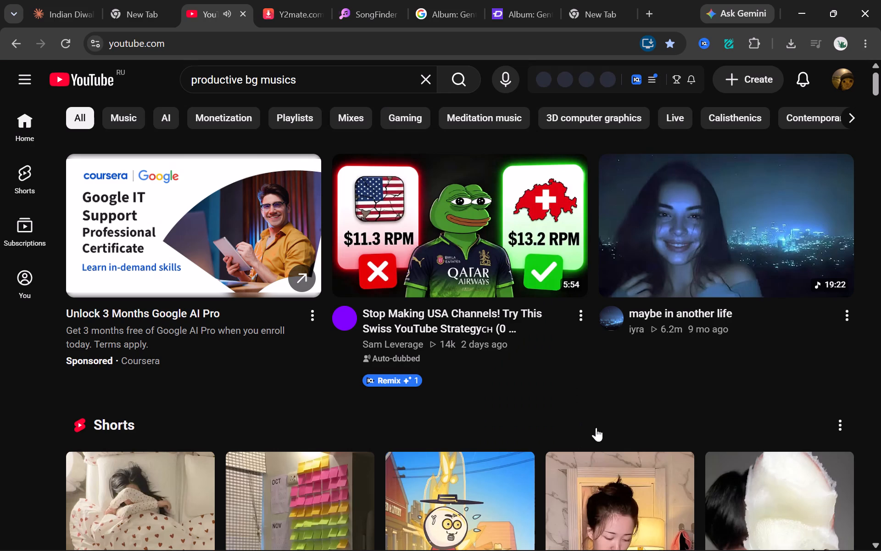
{"action": "scroll", "coordinate": [512, 430], "scroll_direction": "down", "scroll_amount": 2}
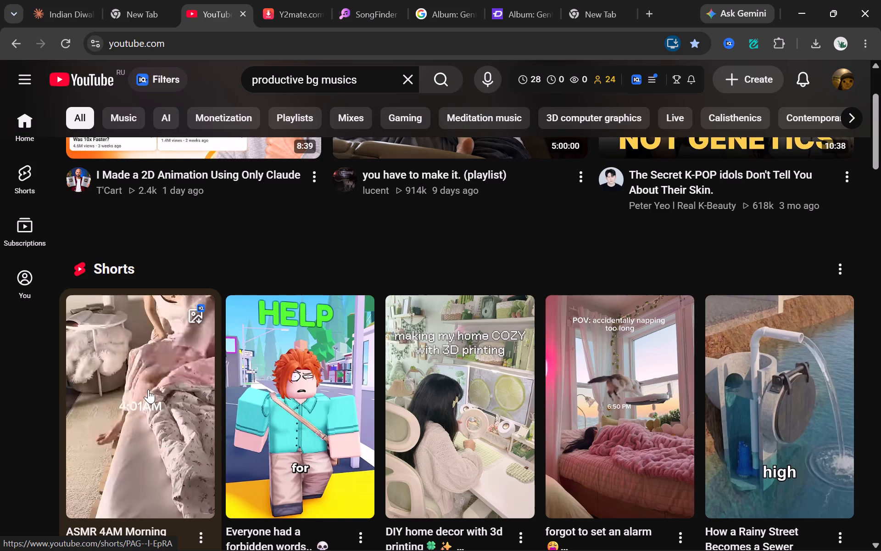
{"action": "scroll", "coordinate": [149, 389], "scroll_direction": "down", "scroll_amount": 2}
{"action": "scroll", "coordinate": [426, 320], "scroll_direction": "down", "scroll_amount": 2}
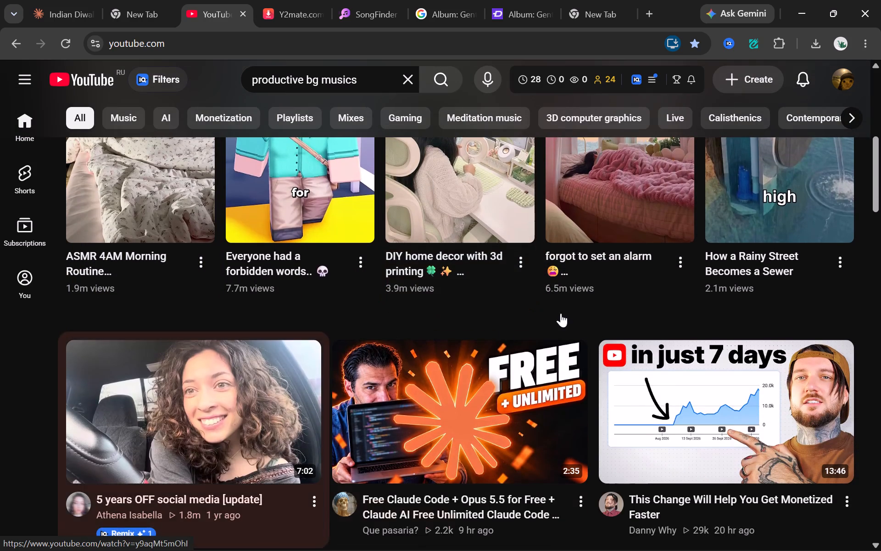
{"action": "scroll", "coordinate": [590, 303], "scroll_direction": "up", "scroll_amount": 3}
Switch YouTube to the siri account.
{"action": "left_click", "coordinate": [848, 78]}
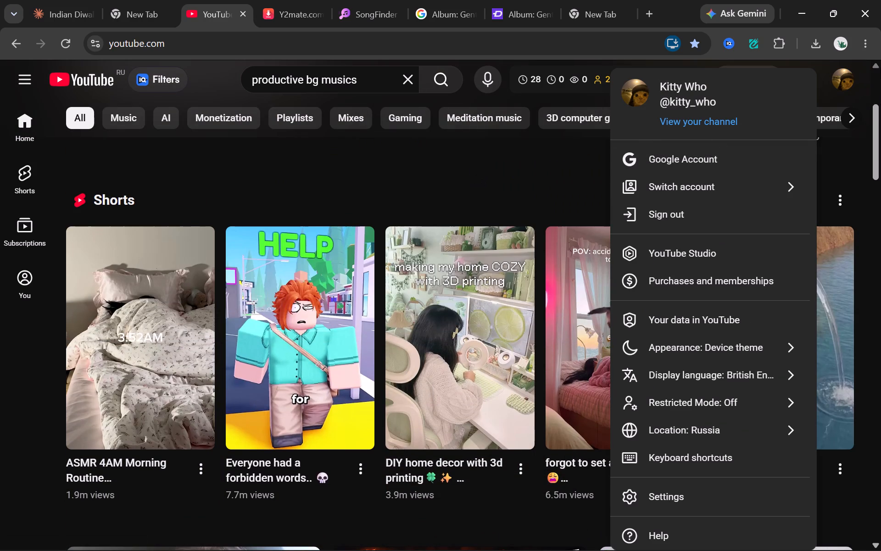
{"action": "left_click", "coordinate": [848, 77]}
{"action": "left_click", "coordinate": [848, 77]}
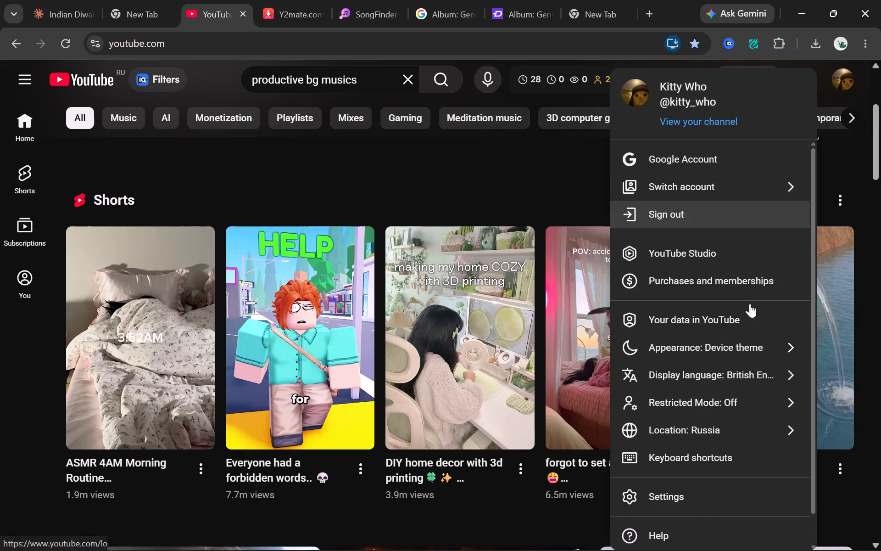
{"action": "left_click", "coordinate": [724, 180]}
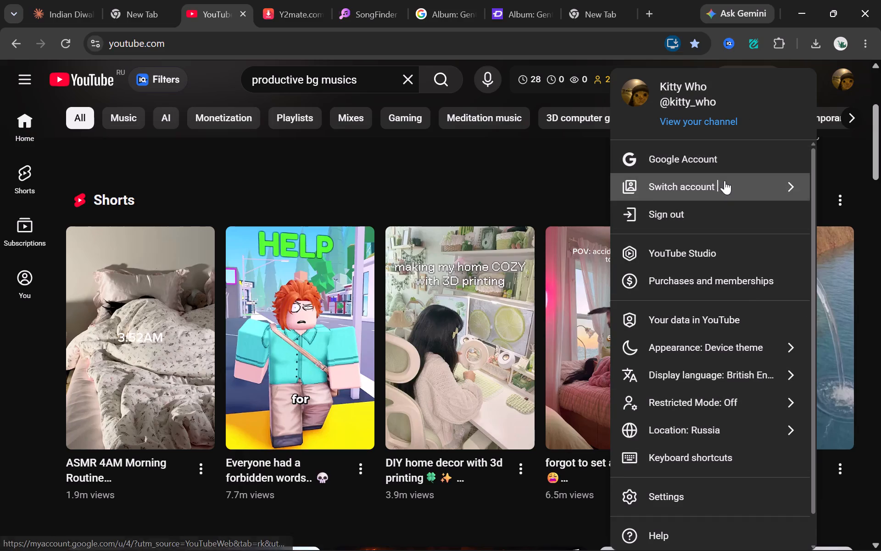
{"action": "scroll", "coordinate": [719, 468], "scroll_direction": "down", "scroll_amount": 5}
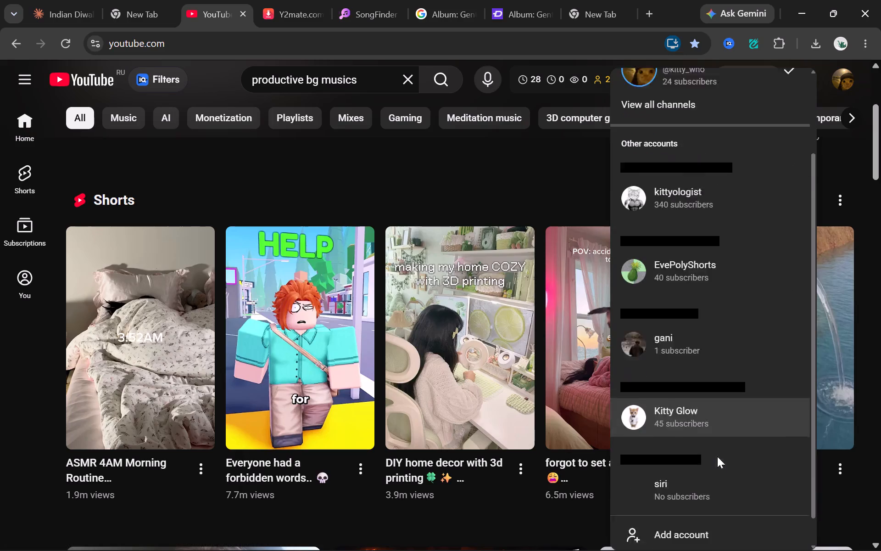
{"action": "left_click", "coordinate": [712, 462]}
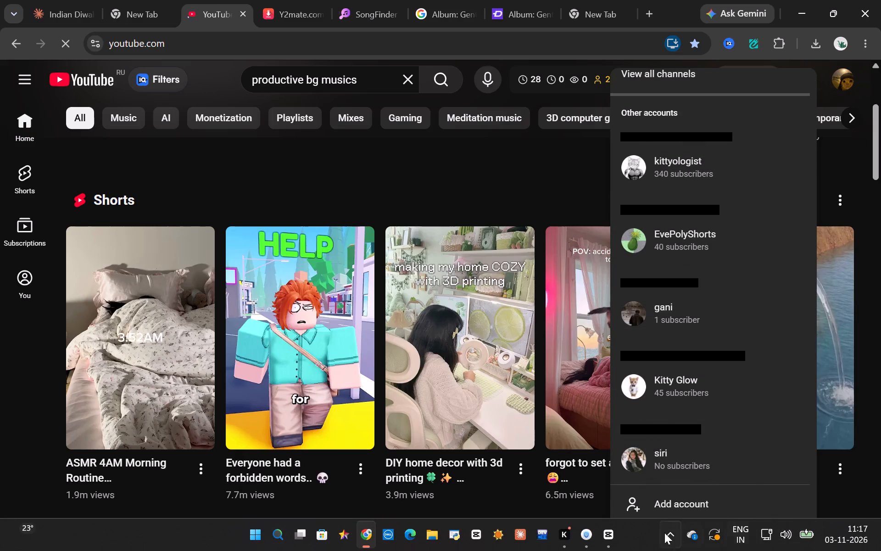
Switch to CapCut and play project 1103 from the start through to the 5:25AM clip, listening to the clips' sound.
{"action": "left_click", "coordinate": [614, 541]}
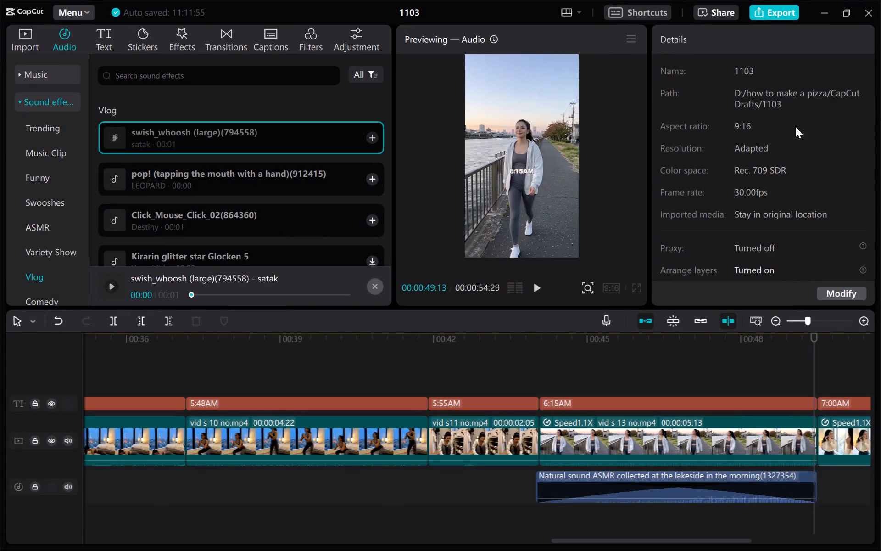
{"action": "key", "text": "space"}
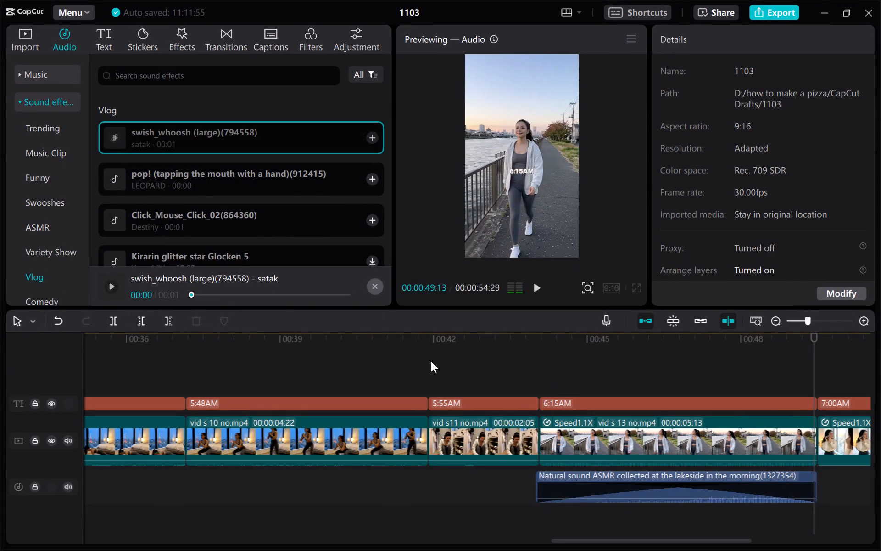
{"action": "left_click", "coordinate": [431, 361]}
{"action": "left_click", "coordinate": [241, 348]}
{"action": "left_click_drag", "start_coordinate": [241, 349], "coordinate": [3, 371]}
{"action": "key", "text": "space"}
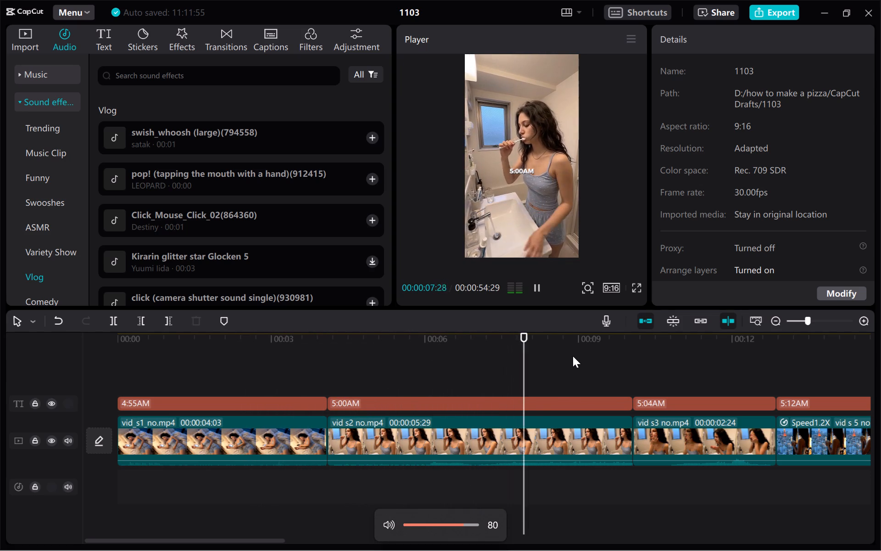
{"action": "scroll", "coordinate": [573, 356], "scroll_direction": "left", "scroll_amount": 1}
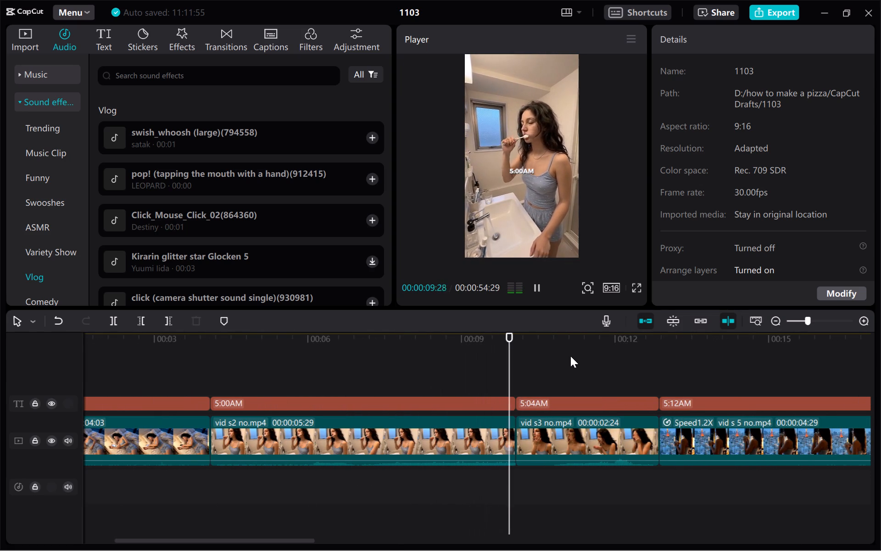
{"action": "scroll", "coordinate": [570, 356], "scroll_direction": "left", "scroll_amount": 2}
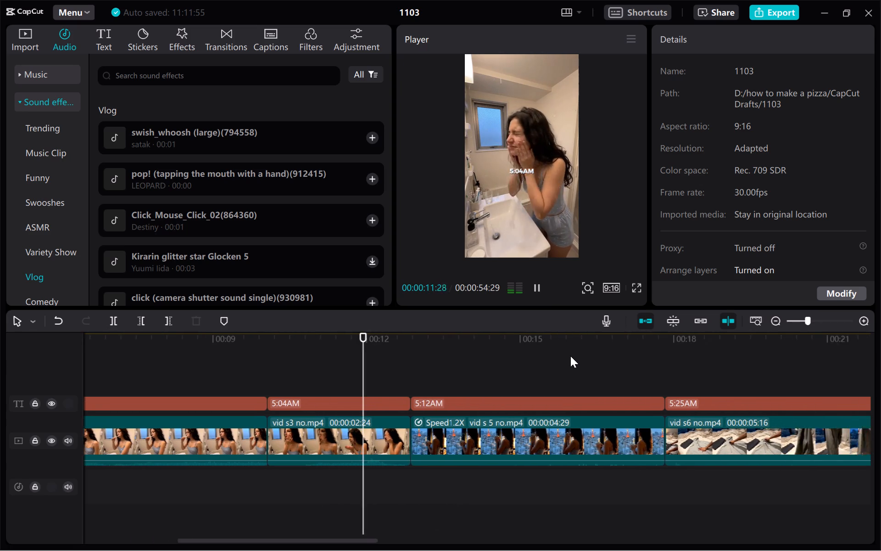
{"action": "scroll", "coordinate": [570, 356], "scroll_direction": "left", "scroll_amount": 3}
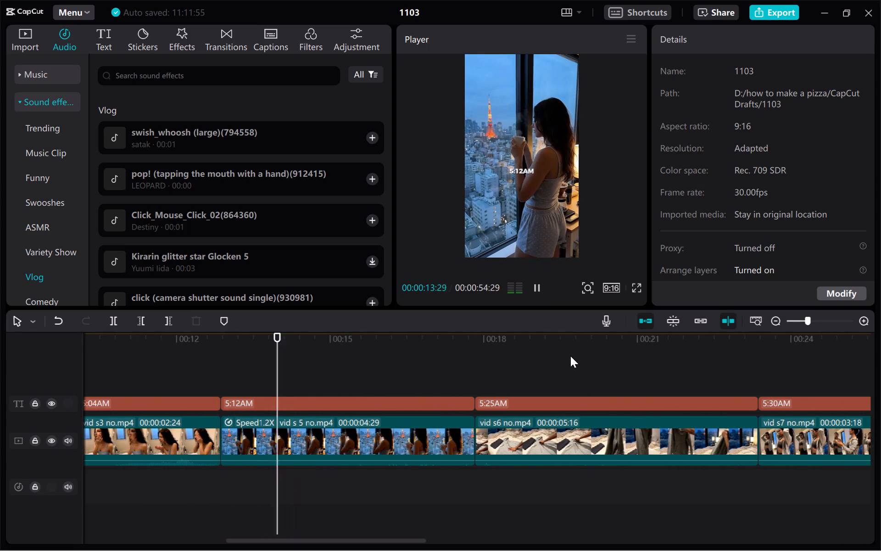
{"action": "scroll", "coordinate": [570, 356], "scroll_direction": "left", "scroll_amount": 1}
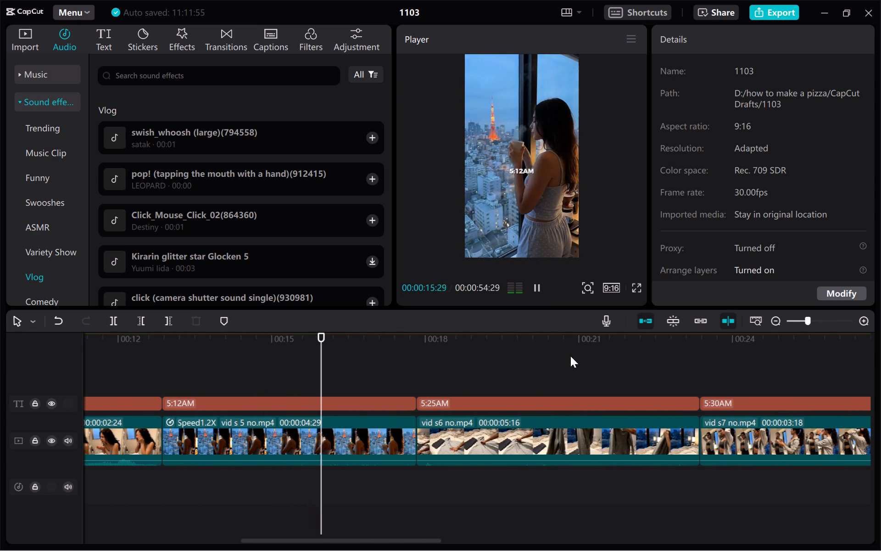
{"action": "scroll", "coordinate": [570, 356], "scroll_direction": "left", "scroll_amount": 1}
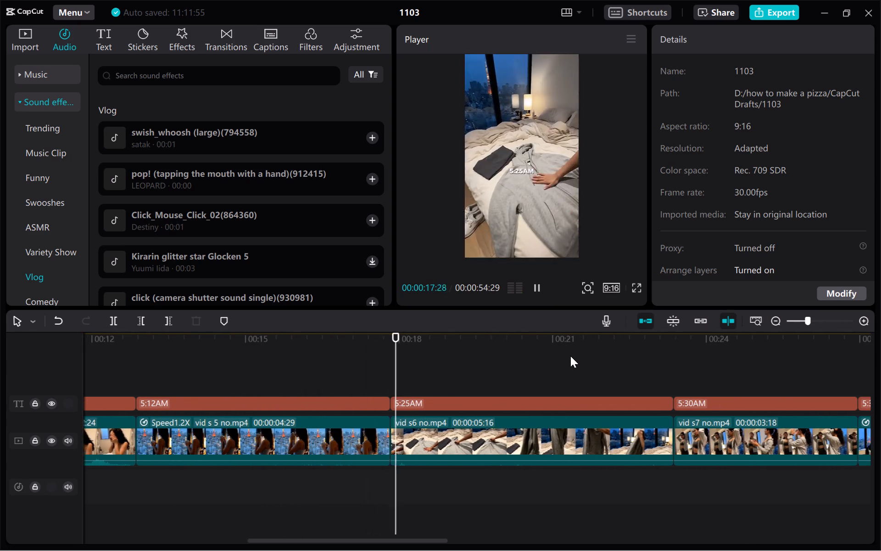
{"action": "scroll", "coordinate": [570, 356], "scroll_direction": "left", "scroll_amount": 1}
Raise the volume of the 5:12AM clip, vid s 5, by a few decibels and play it back.
{"action": "left_click", "coordinate": [298, 439]}
{"action": "key", "text": "space"}
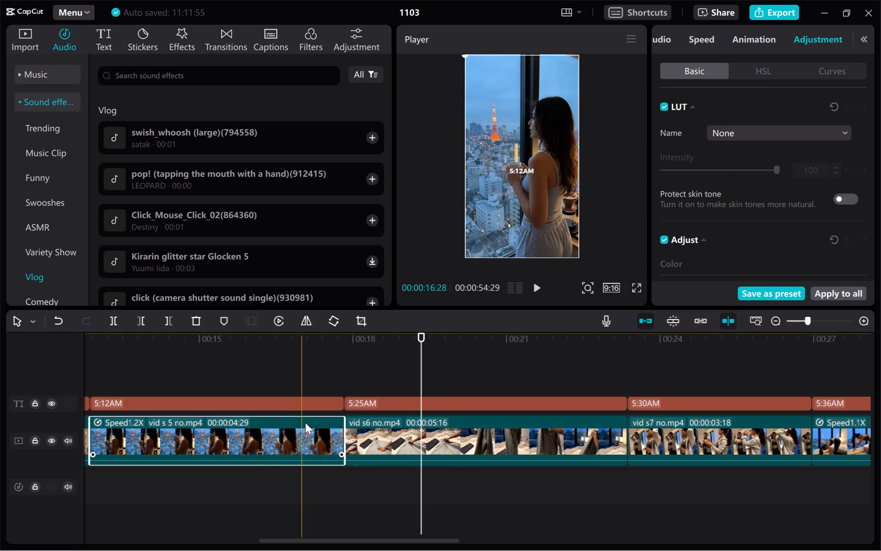
{"action": "left_click", "coordinate": [655, 41]}
{"action": "left_click_drag", "start_coordinate": [747, 146], "coordinate": [753, 146]}
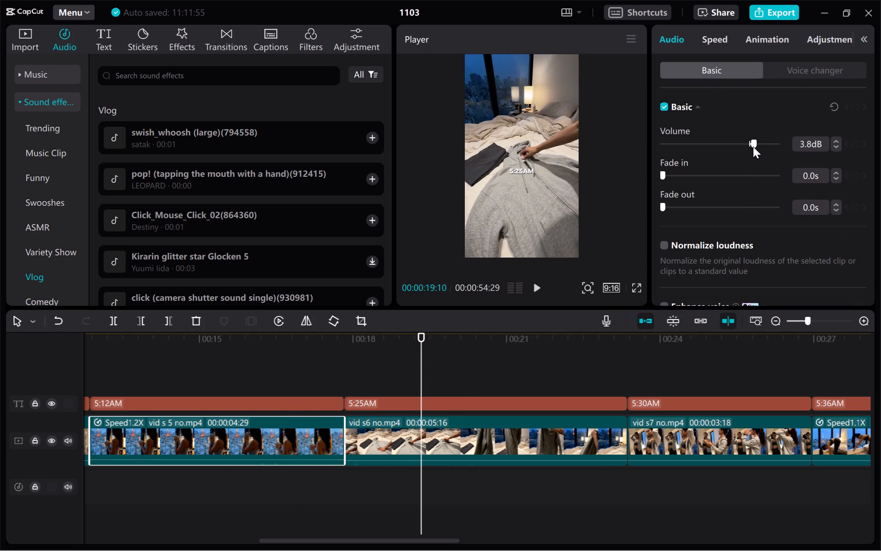
{"action": "left_click_drag", "start_coordinate": [753, 146], "coordinate": [755, 148]}
{"action": "left_click", "coordinate": [167, 380]}
{"action": "key", "text": "space"}
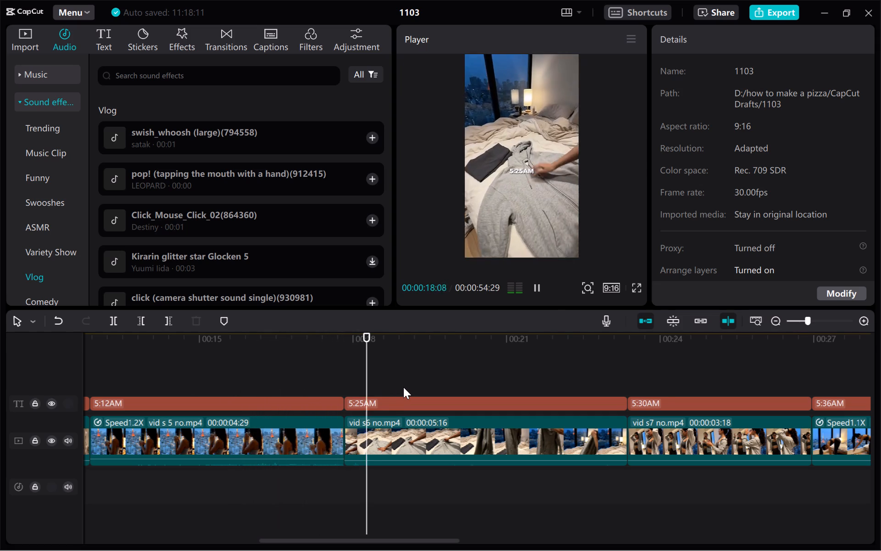
Raise the volume of the 5:25AM clip, vid s6, and replay the clip from its beginning.
{"action": "scroll", "coordinate": [403, 387], "scroll_direction": "left", "scroll_amount": 1}
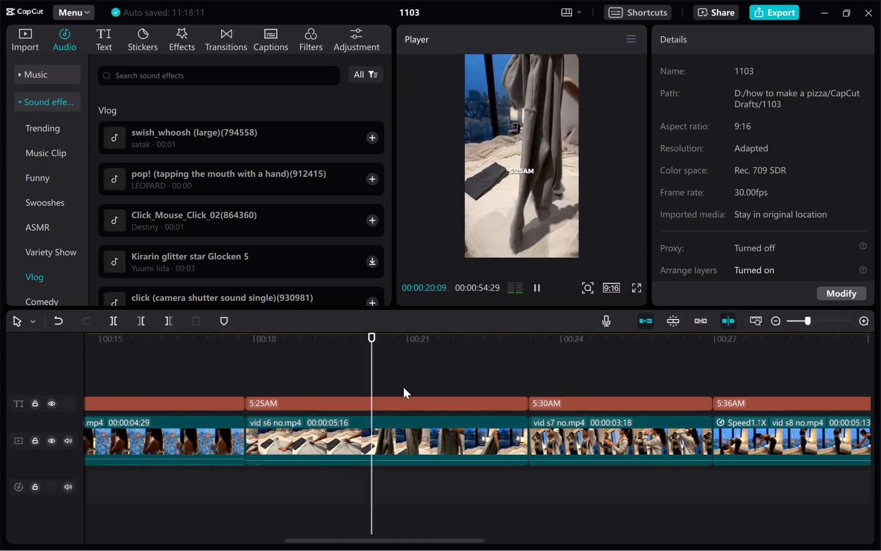
{"action": "scroll", "coordinate": [403, 387], "scroll_direction": "left", "scroll_amount": 1}
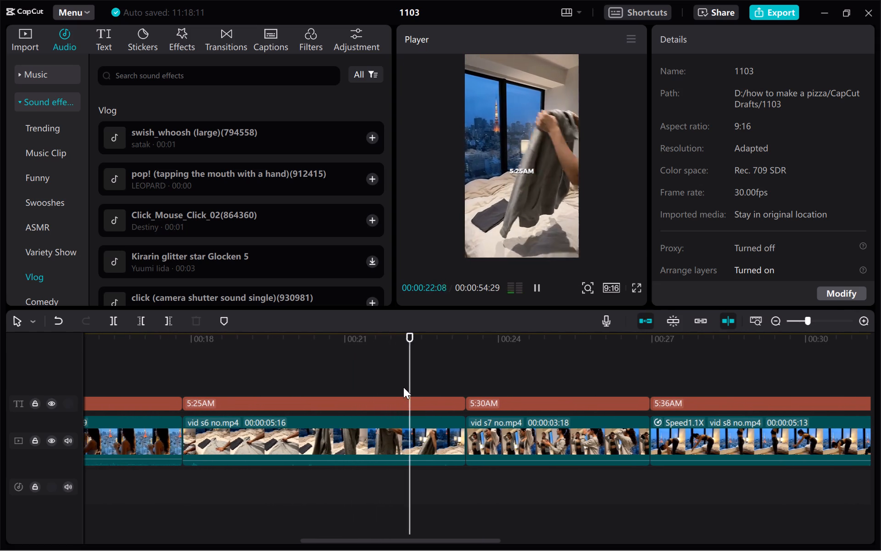
{"action": "left_click", "coordinate": [413, 445]}
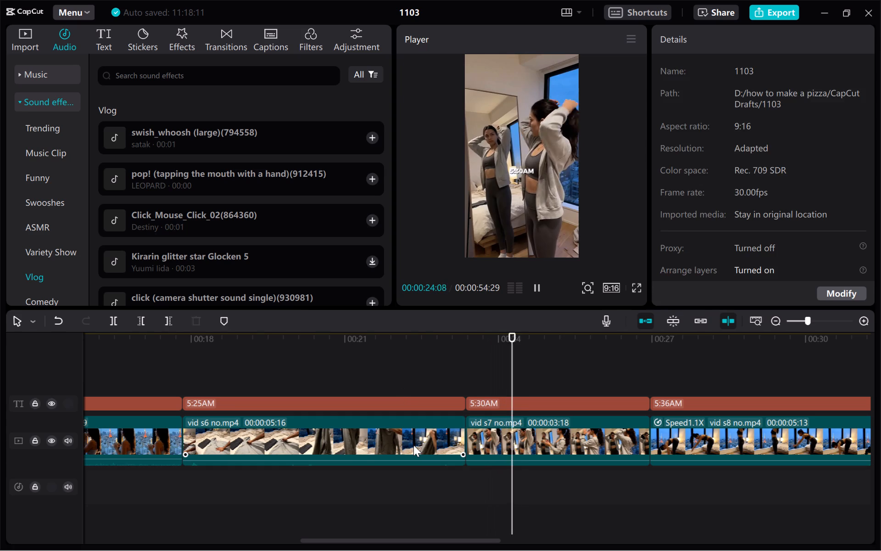
{"action": "key", "text": "space"}
{"action": "left_click", "coordinate": [716, 45]}
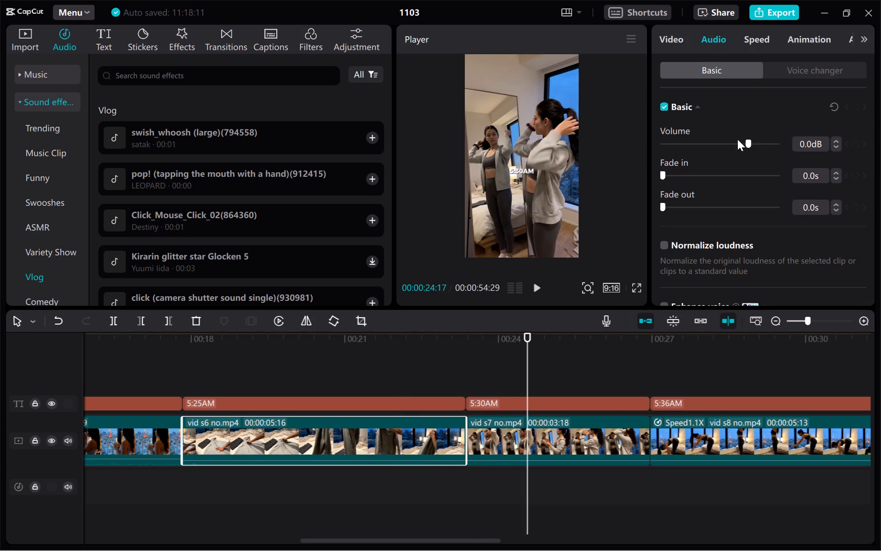
{"action": "left_click_drag", "start_coordinate": [750, 144], "coordinate": [759, 147]}
{"action": "left_click", "coordinate": [375, 363]}
{"action": "key", "text": "space"}
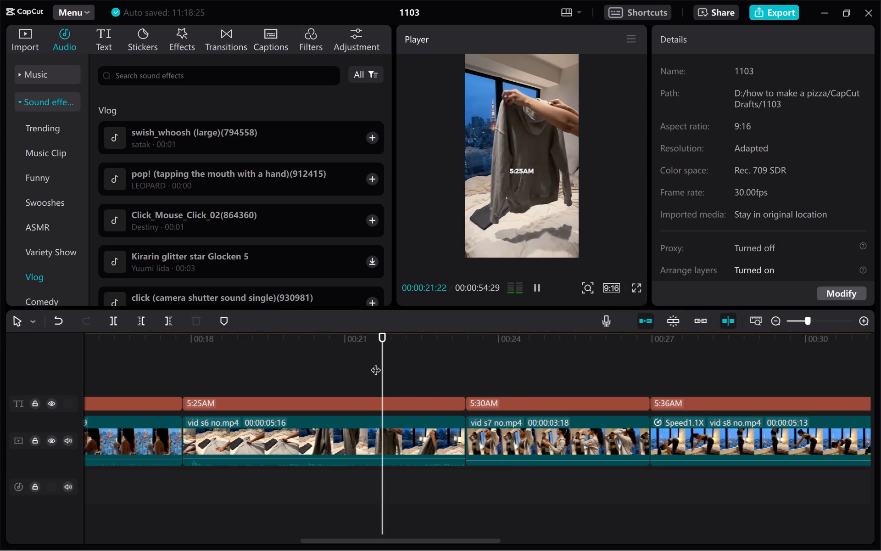
{"action": "left_click", "coordinate": [250, 376]}
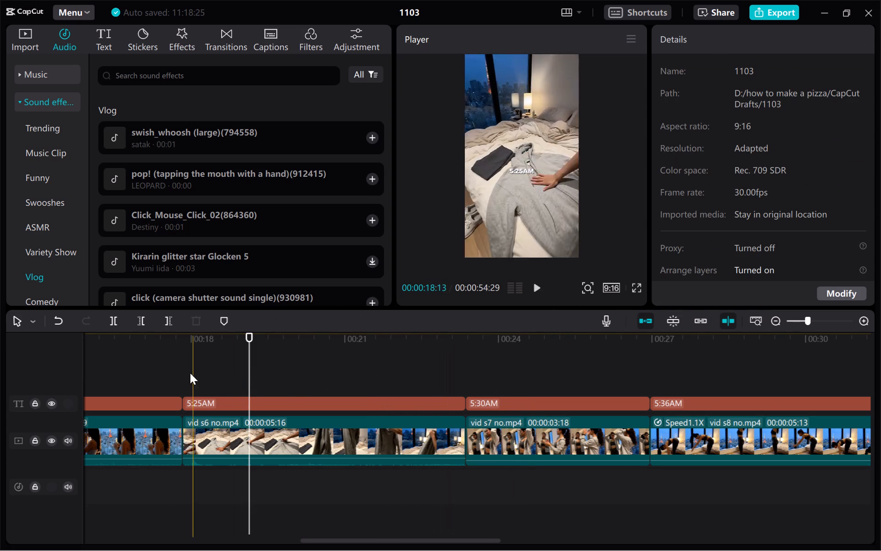
{"action": "left_click", "coordinate": [171, 367]}
{"action": "key", "text": "space"}
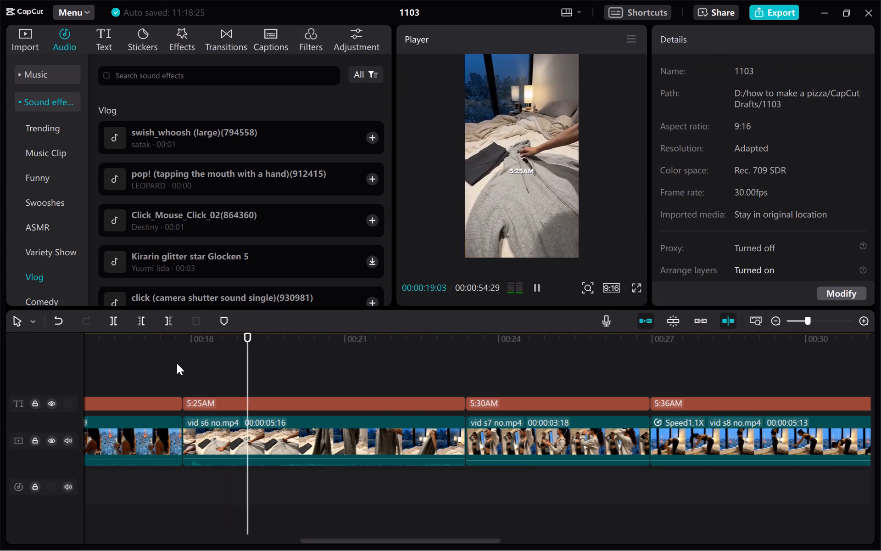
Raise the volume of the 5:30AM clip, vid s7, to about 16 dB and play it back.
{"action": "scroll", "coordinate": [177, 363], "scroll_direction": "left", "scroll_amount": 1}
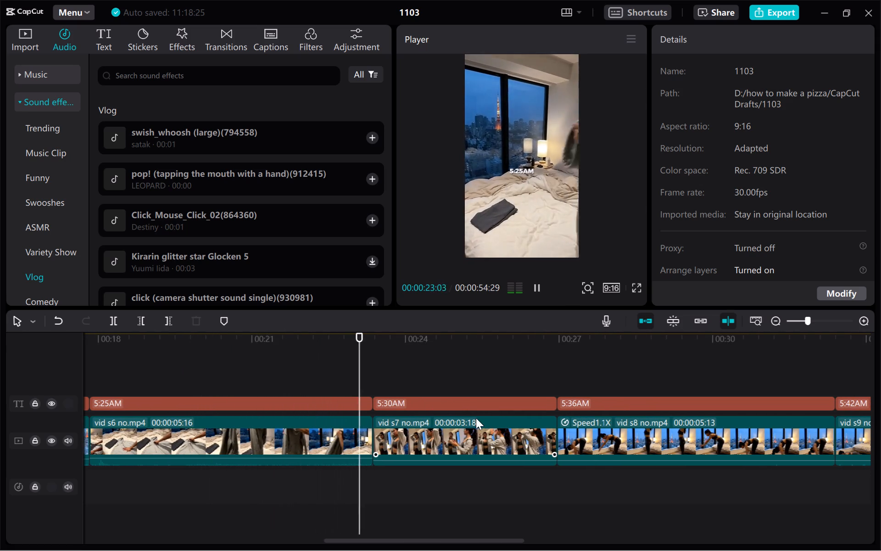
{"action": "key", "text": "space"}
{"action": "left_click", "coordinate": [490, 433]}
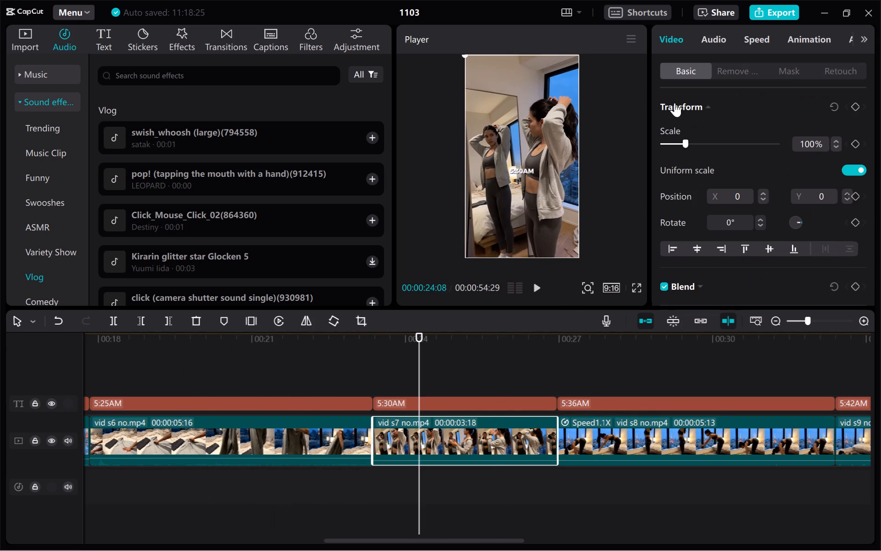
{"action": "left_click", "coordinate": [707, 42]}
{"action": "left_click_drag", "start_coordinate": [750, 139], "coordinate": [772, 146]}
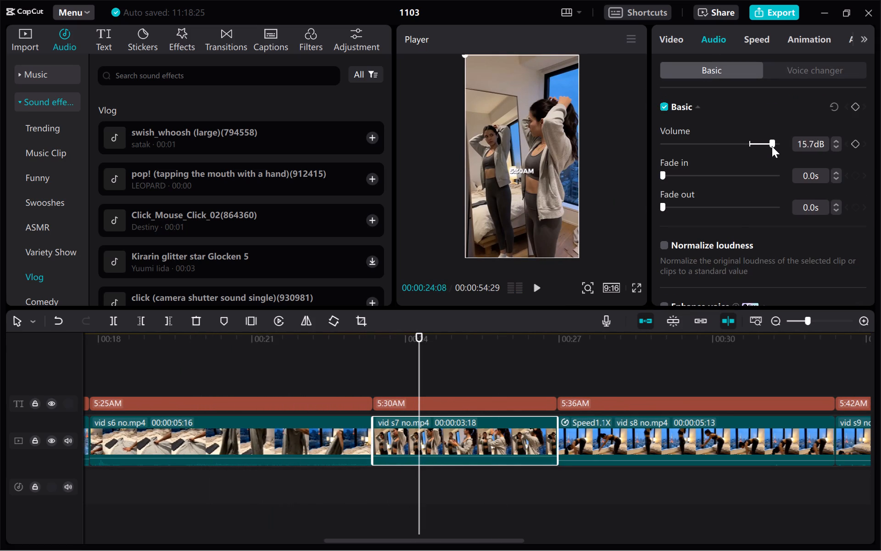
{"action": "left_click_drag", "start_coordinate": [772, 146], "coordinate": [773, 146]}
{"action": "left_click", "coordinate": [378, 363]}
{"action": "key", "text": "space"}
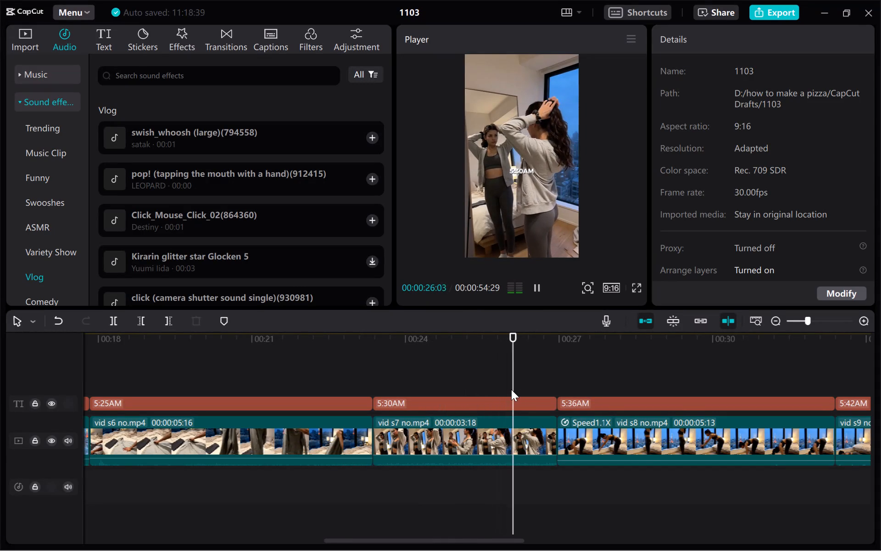
Set the volume of the 5:30AM clip, vid s7, to about 13.7 dB and play it back.
{"action": "scroll", "coordinate": [511, 388], "scroll_direction": "left", "scroll_amount": 1}
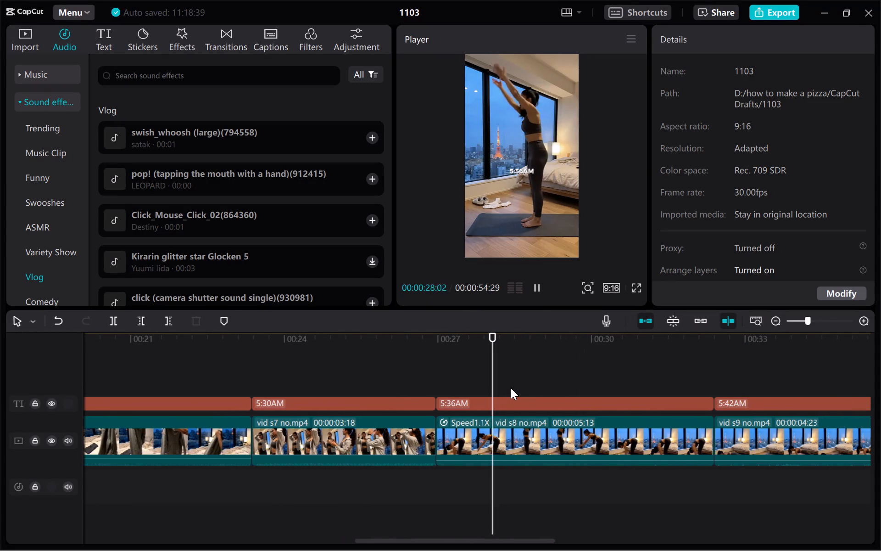
{"action": "key", "text": "space"}
{"action": "left_click", "coordinate": [411, 439]}
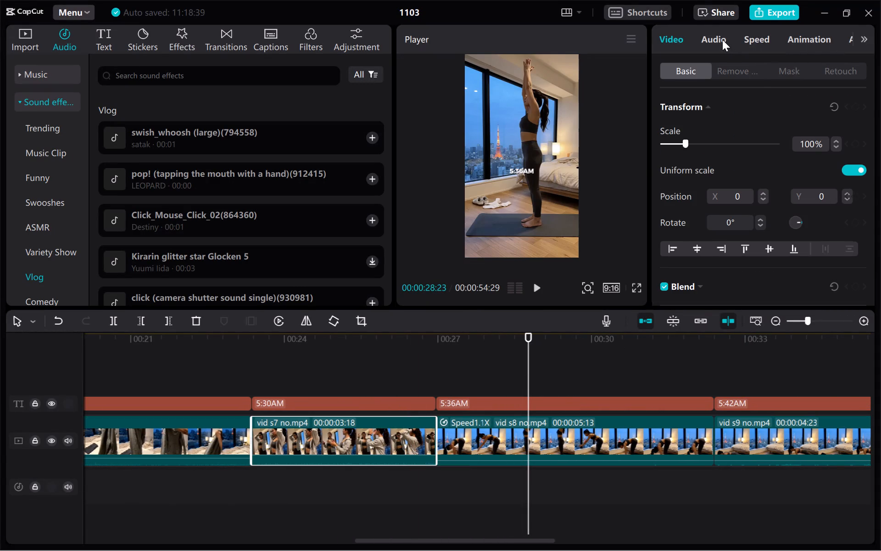
{"action": "left_click", "coordinate": [722, 39]}
{"action": "left_click_drag", "start_coordinate": [775, 144], "coordinate": [762, 141]}
{"action": "left_click", "coordinate": [763, 139]}
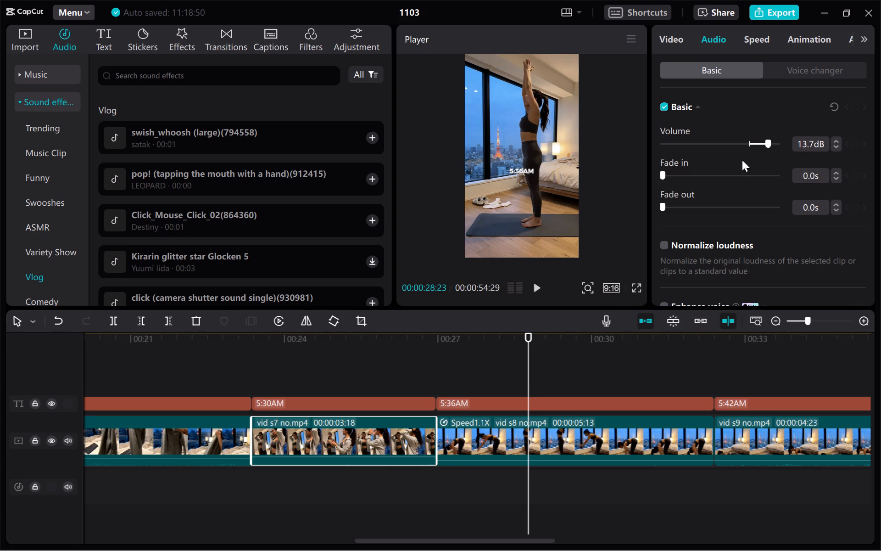
{"action": "left_click", "coordinate": [349, 358]}
{"action": "key", "text": "space"}
Play back the 5:30AM and 5:36AM clips through to the 5:42AM clip to check their sound levels.
{"action": "scroll", "coordinate": [351, 357], "scroll_direction": "left", "scroll_amount": 1}
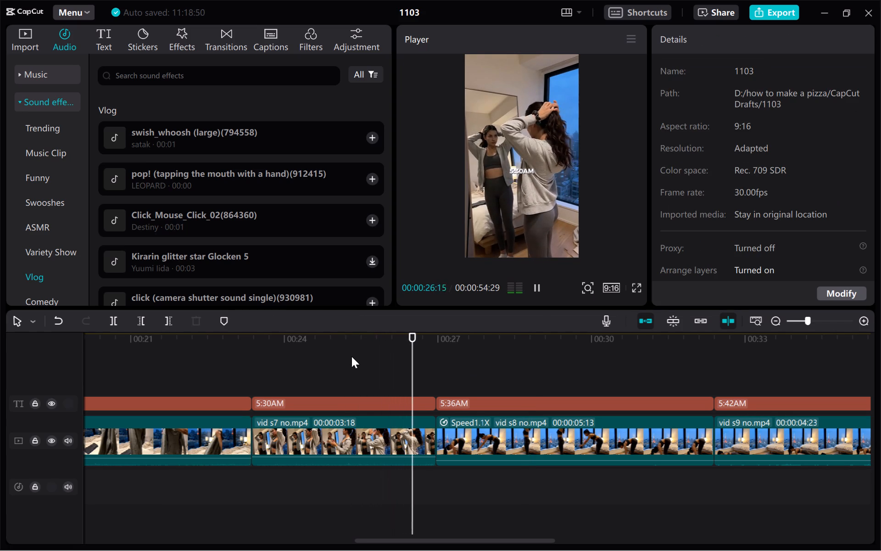
{"action": "scroll", "coordinate": [351, 356], "scroll_direction": "left", "scroll_amount": 1}
{"action": "key", "text": "space"}
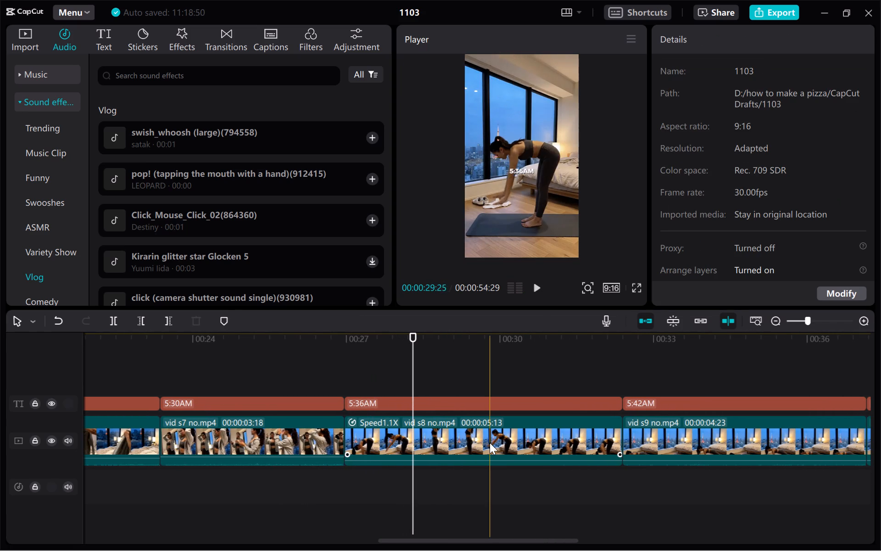
{"action": "left_click", "coordinate": [490, 443]}
{"action": "key", "text": "space"}
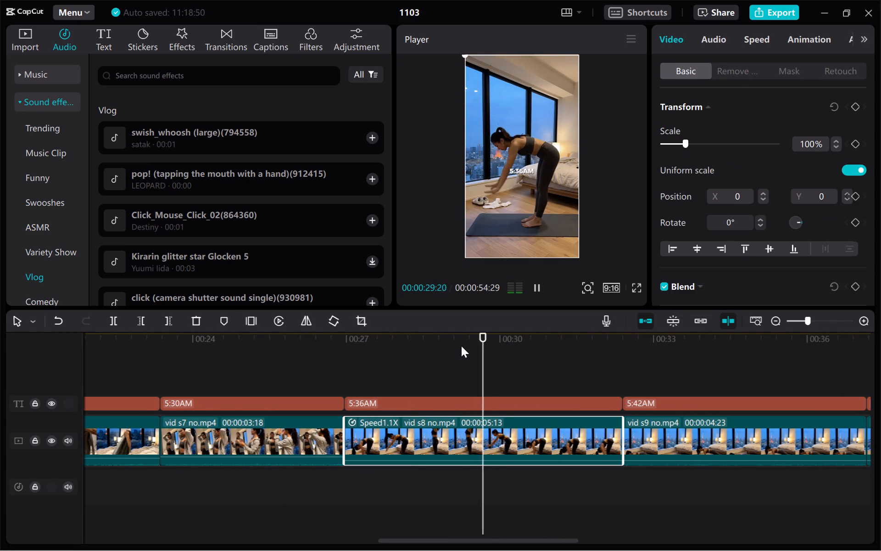
{"action": "scroll", "coordinate": [475, 344], "scroll_direction": "left", "scroll_amount": 1}
{"action": "scroll", "coordinate": [617, 379], "scroll_direction": "left", "scroll_amount": 1}
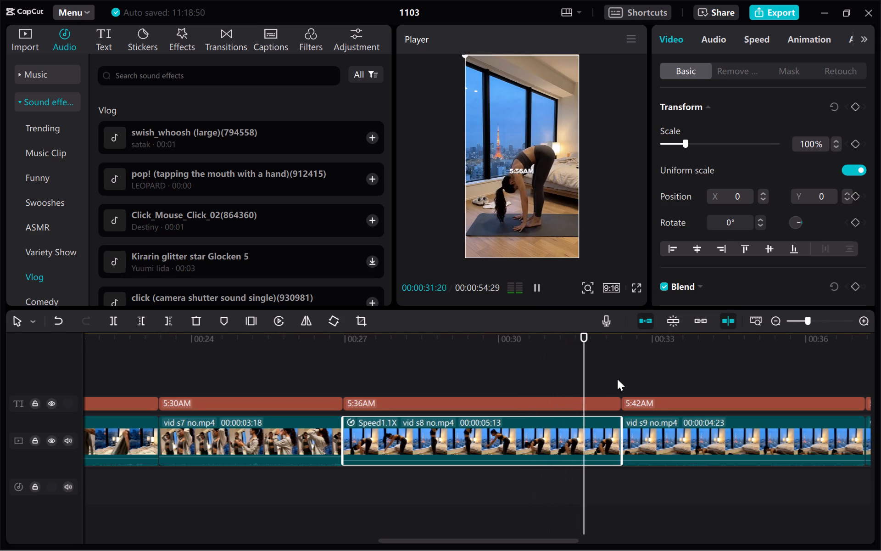
{"action": "scroll", "coordinate": [617, 379], "scroll_direction": "left", "scroll_amount": 1}
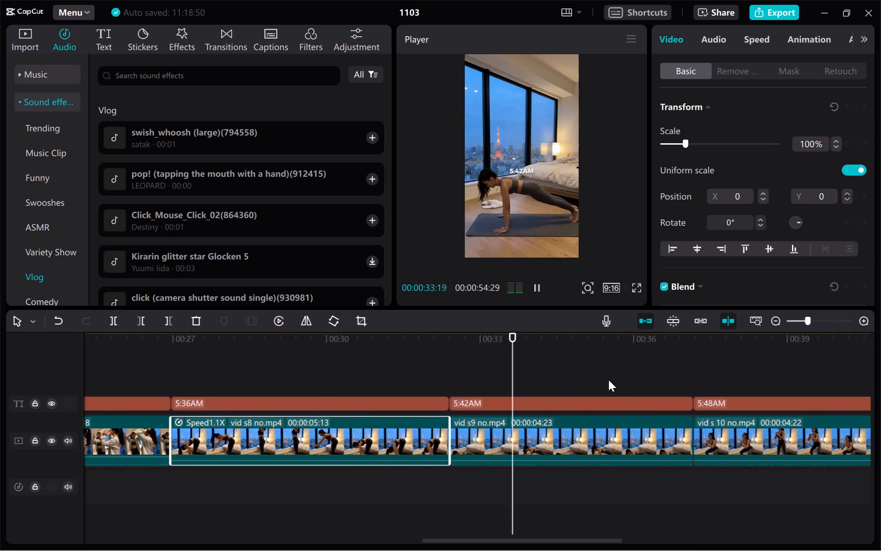
{"action": "scroll", "coordinate": [608, 381], "scroll_direction": "left", "scroll_amount": 1}
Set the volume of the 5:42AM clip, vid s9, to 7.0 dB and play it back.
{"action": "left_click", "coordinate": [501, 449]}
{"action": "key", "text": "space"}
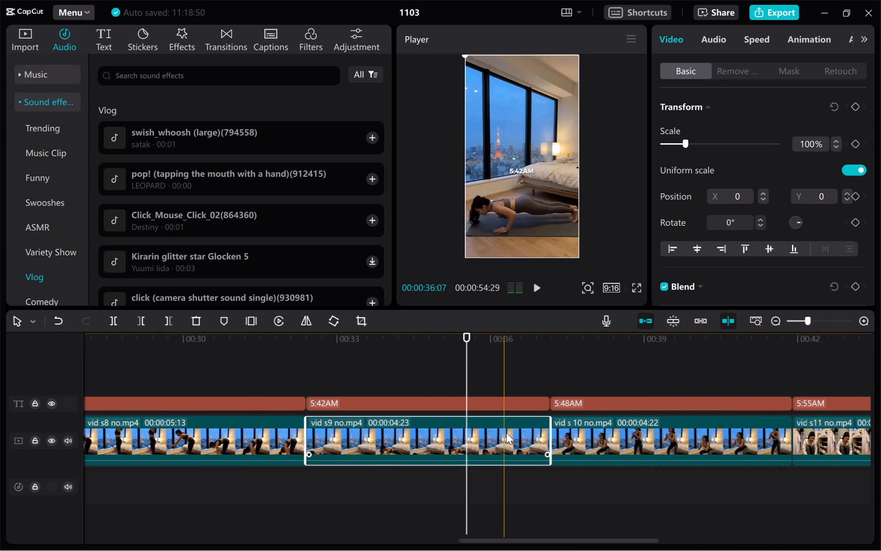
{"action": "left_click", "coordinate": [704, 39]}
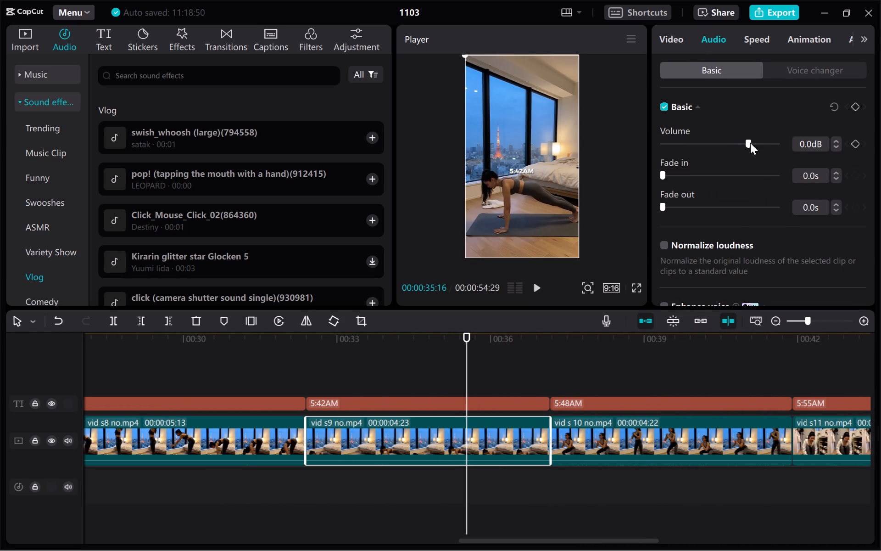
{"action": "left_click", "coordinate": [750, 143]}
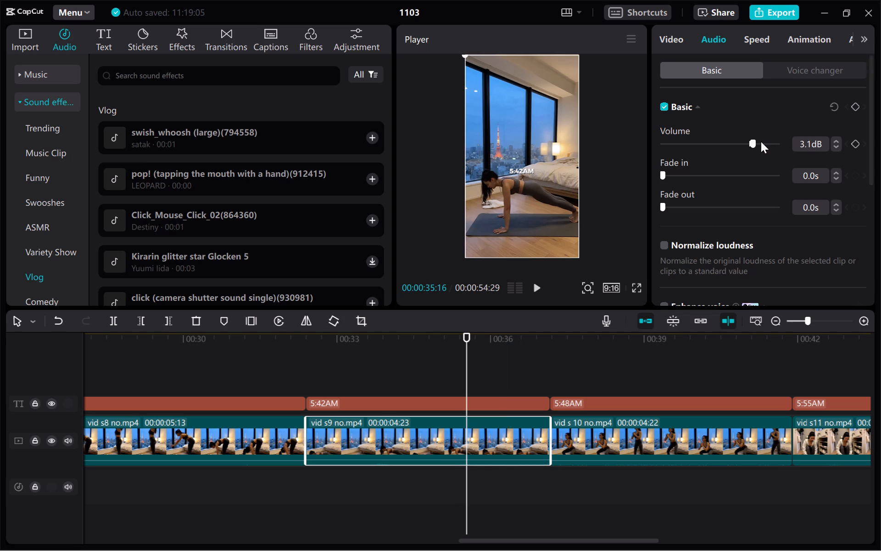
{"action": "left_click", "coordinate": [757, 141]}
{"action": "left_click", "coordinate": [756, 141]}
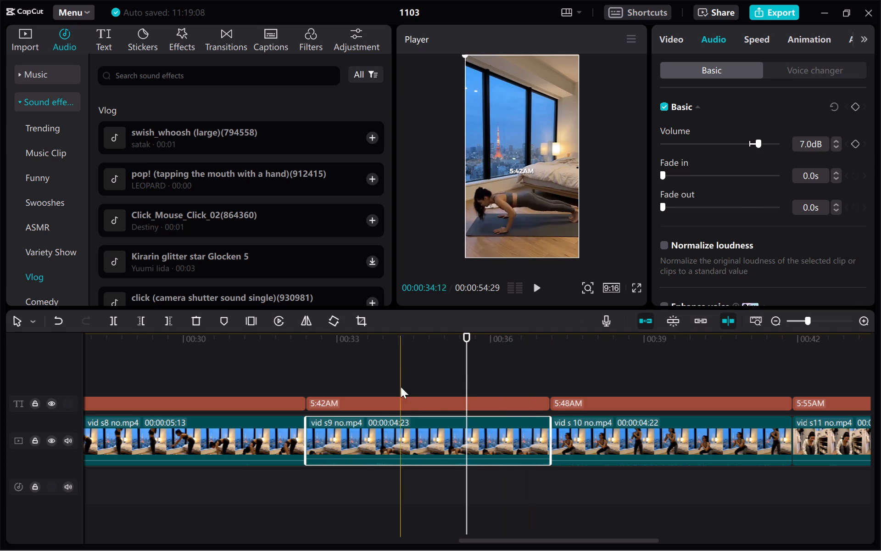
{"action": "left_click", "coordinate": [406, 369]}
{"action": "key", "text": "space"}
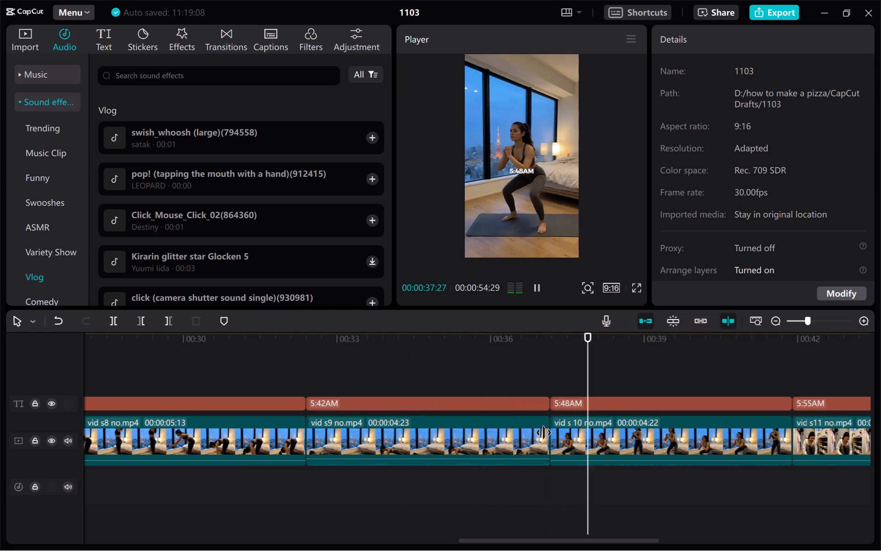
Set the volume of the 5:42AM clip, vid s9, to 5.1 dB and replay it from near its beginning.
{"action": "left_click", "coordinate": [532, 449]}
{"action": "key", "text": "space"}
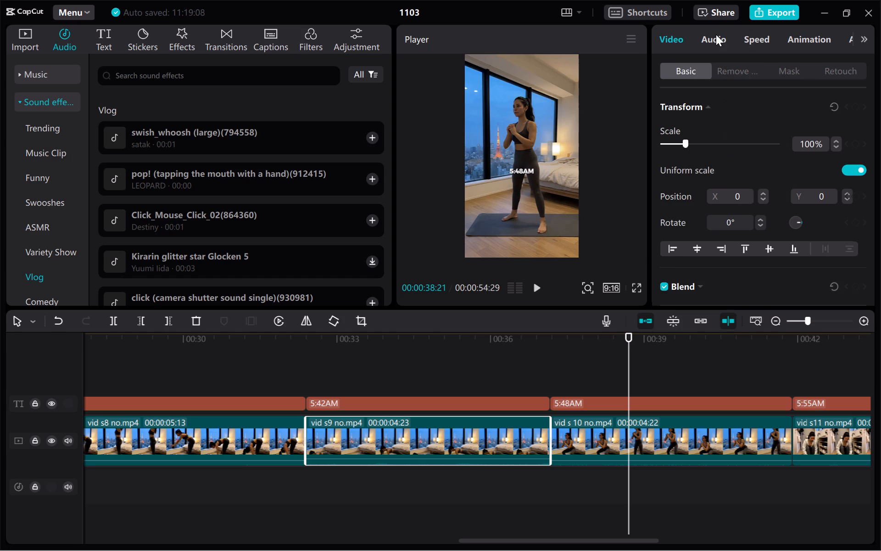
{"action": "left_click", "coordinate": [716, 34]}
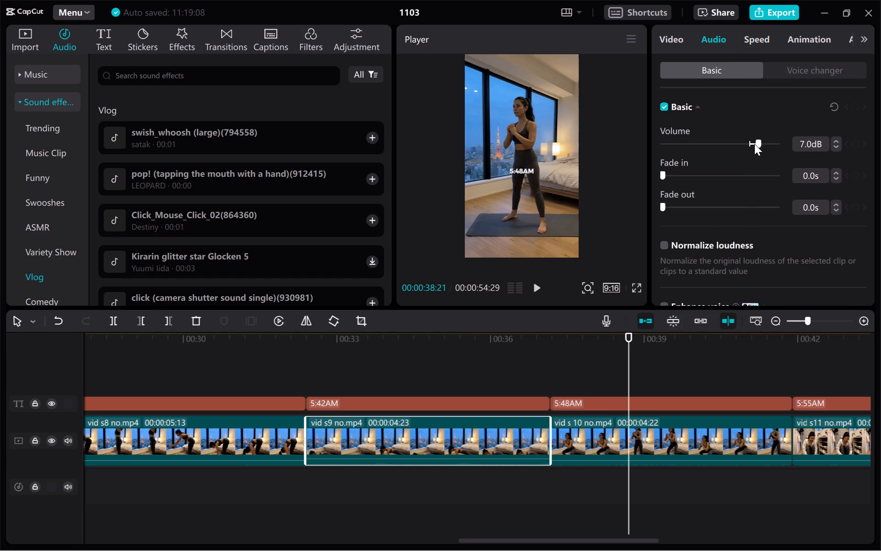
{"action": "left_click", "coordinate": [754, 144]}
{"action": "left_click", "coordinate": [753, 143]}
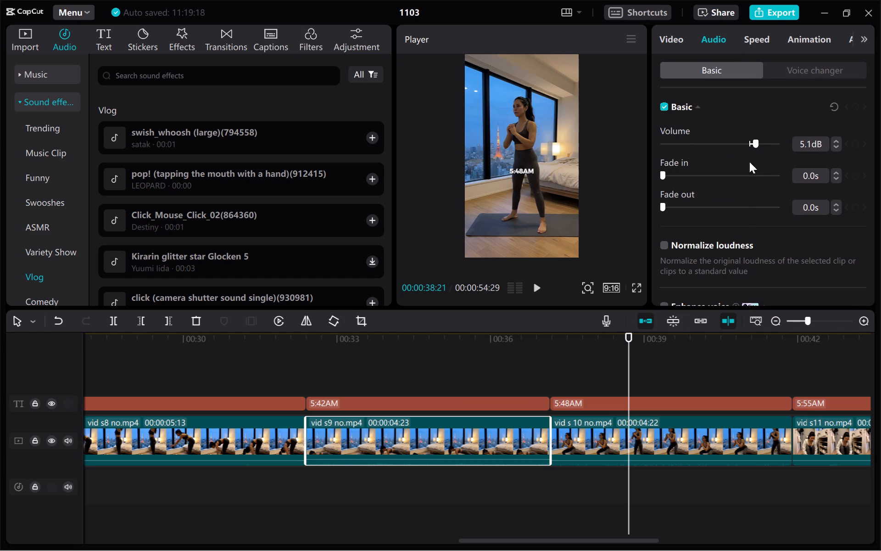
{"action": "left_click", "coordinate": [458, 365]}
{"action": "key", "text": "space"}
{"action": "left_click", "coordinate": [347, 371]}
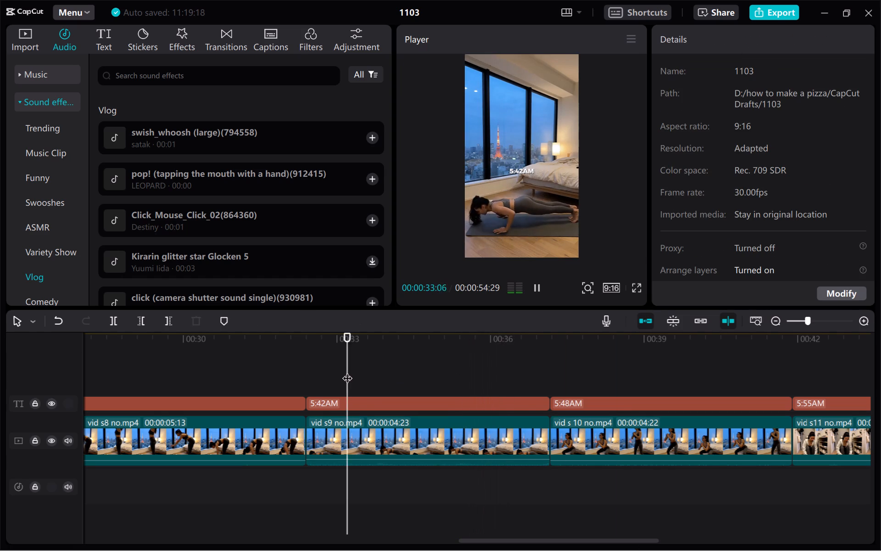
{"action": "key", "text": "space"}
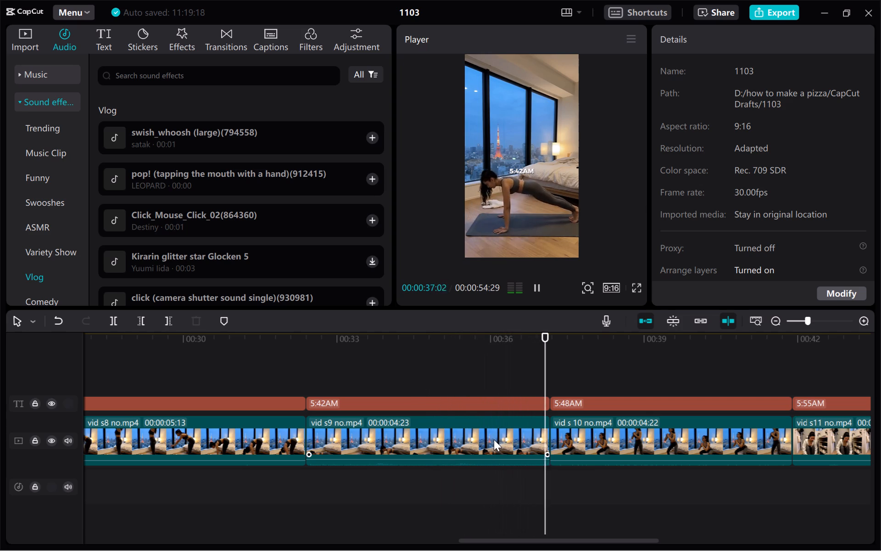
Lower the volume of the lakeside morning nature sound under the 6:15AM clip and replay that section.
{"action": "scroll", "coordinate": [645, 354], "scroll_direction": "left", "scroll_amount": 1}
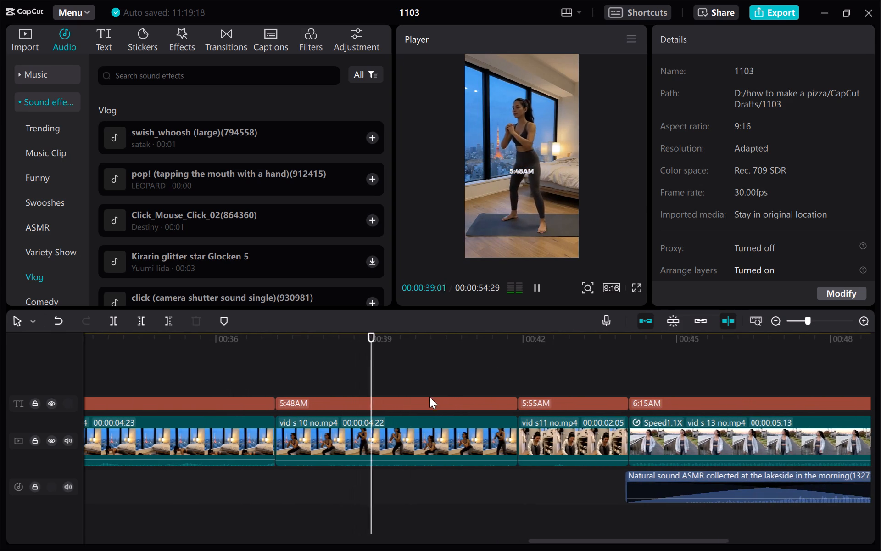
{"action": "scroll", "coordinate": [510, 373], "scroll_direction": "left", "scroll_amount": 3}
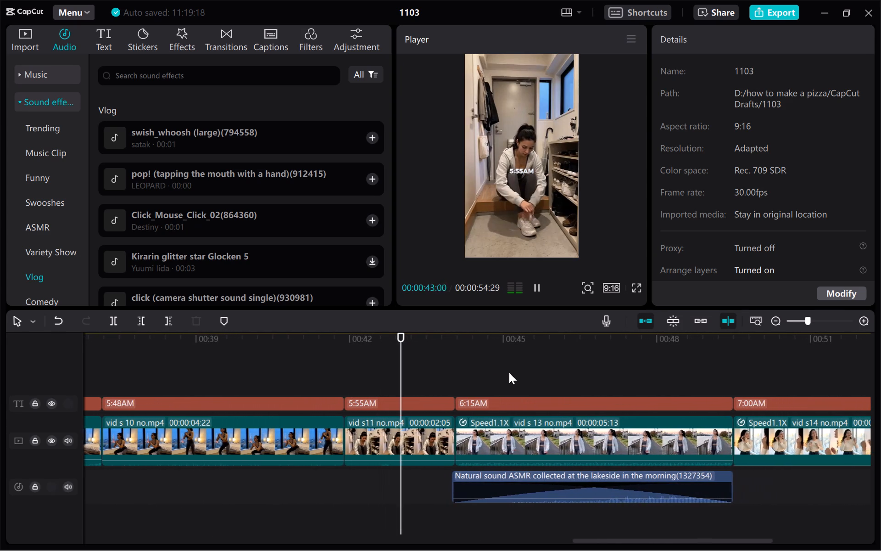
{"action": "scroll", "coordinate": [509, 372], "scroll_direction": "left", "scroll_amount": 2}
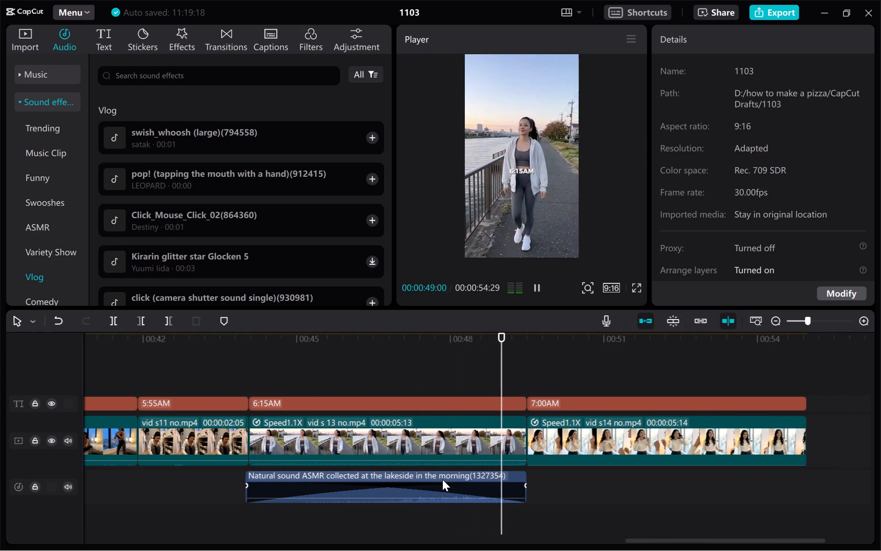
{"action": "key", "text": "space"}
{"action": "left_click", "coordinate": [463, 488]}
{"action": "left_click", "coordinate": [471, 499]}
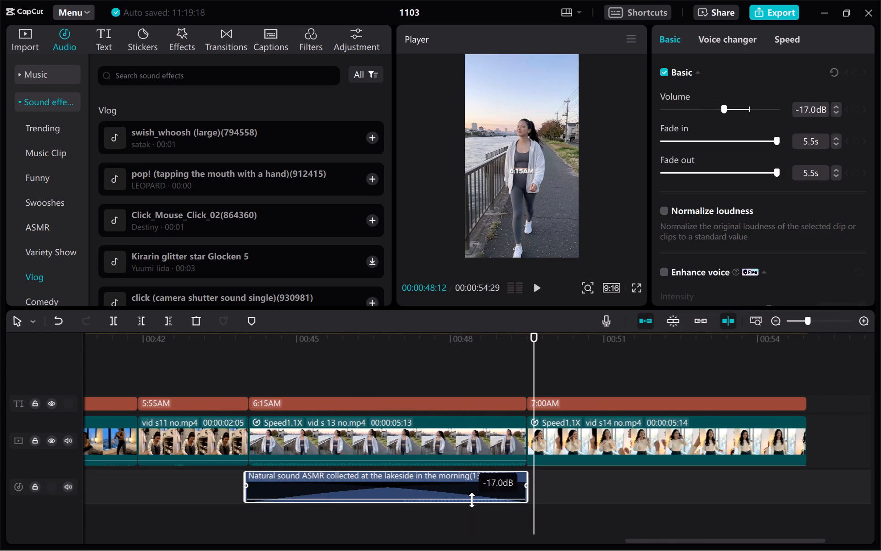
{"action": "left_click", "coordinate": [292, 369]}
{"action": "key", "text": "space"}
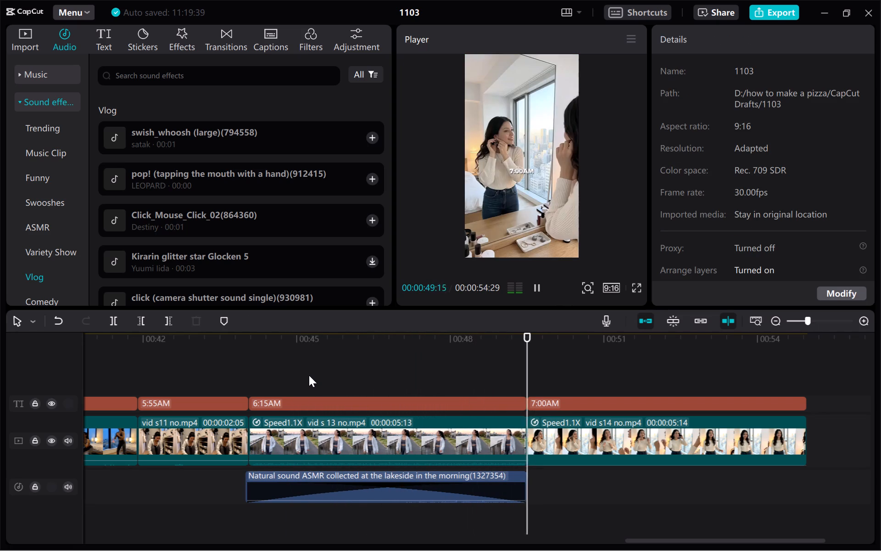
Check the volume setting of the 7:00AM clip, vid s14, and listen to the clip from its beginning.
{"action": "scroll", "coordinate": [309, 375], "scroll_direction": "left", "scroll_amount": 1}
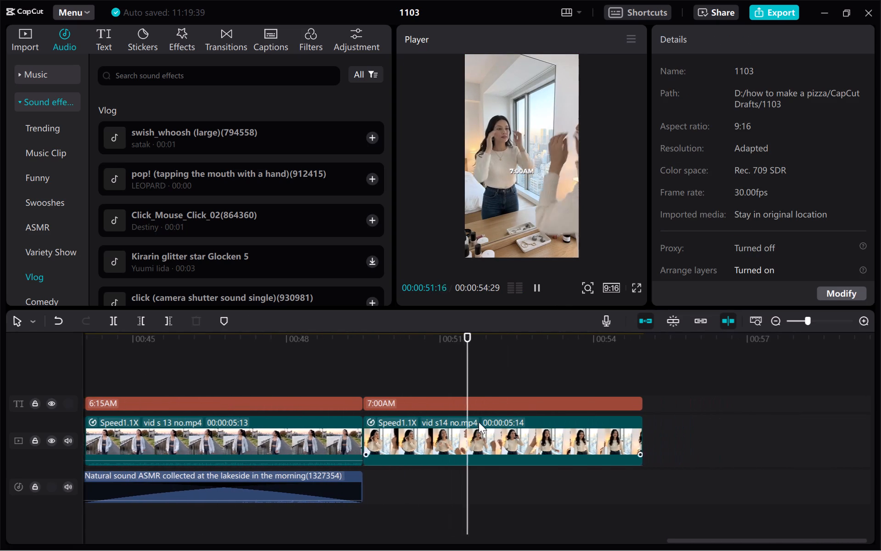
{"action": "left_click", "coordinate": [502, 430]}
{"action": "key", "text": "space"}
{"action": "left_click", "coordinate": [718, 40]}
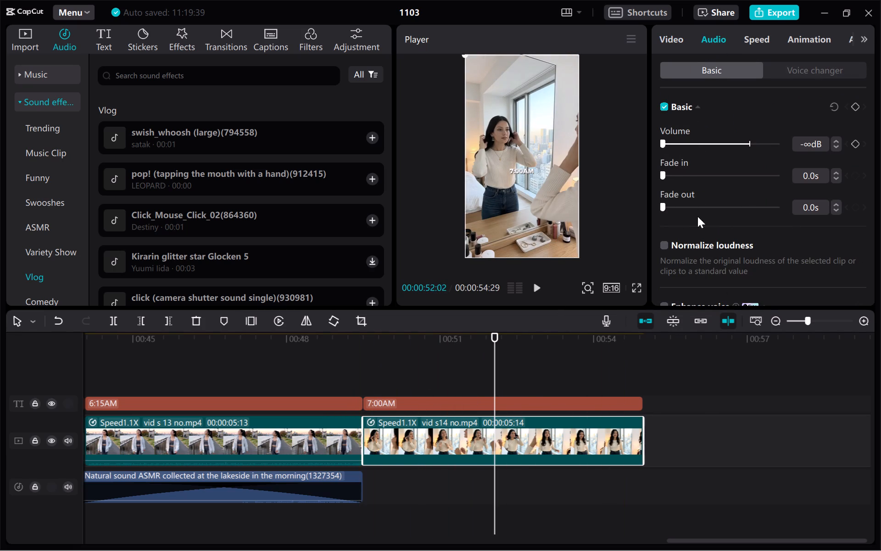
{"action": "left_click", "coordinate": [362, 371]}
{"action": "key", "text": "space"}
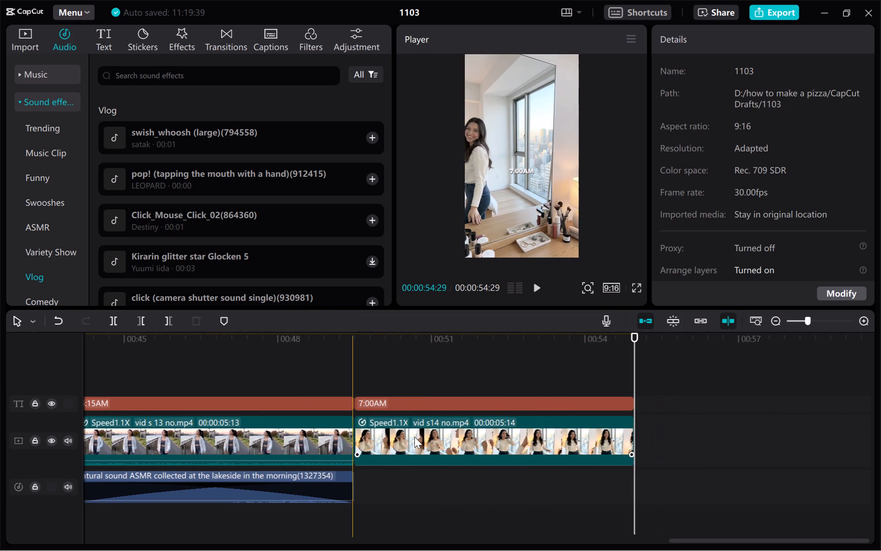
{"action": "left_click", "coordinate": [355, 375]}
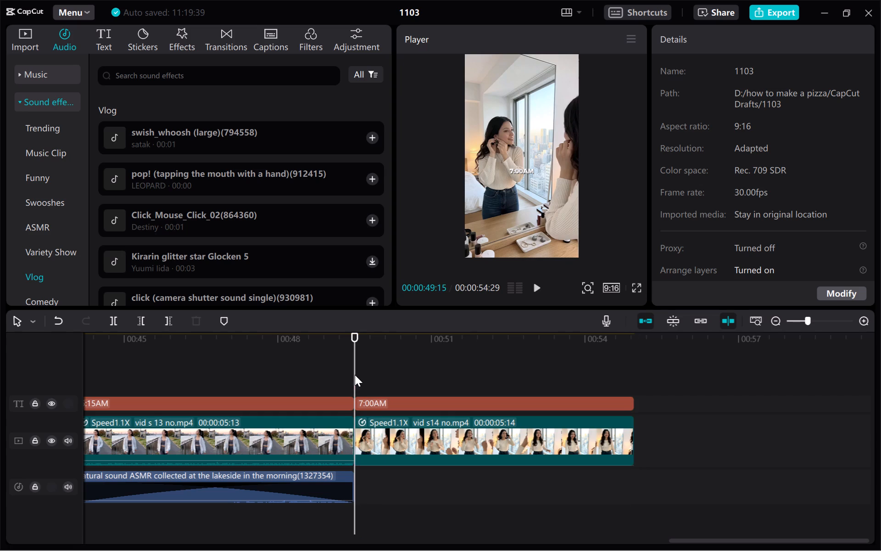
{"action": "key", "text": "space"}
{"action": "key", "text": "space"}
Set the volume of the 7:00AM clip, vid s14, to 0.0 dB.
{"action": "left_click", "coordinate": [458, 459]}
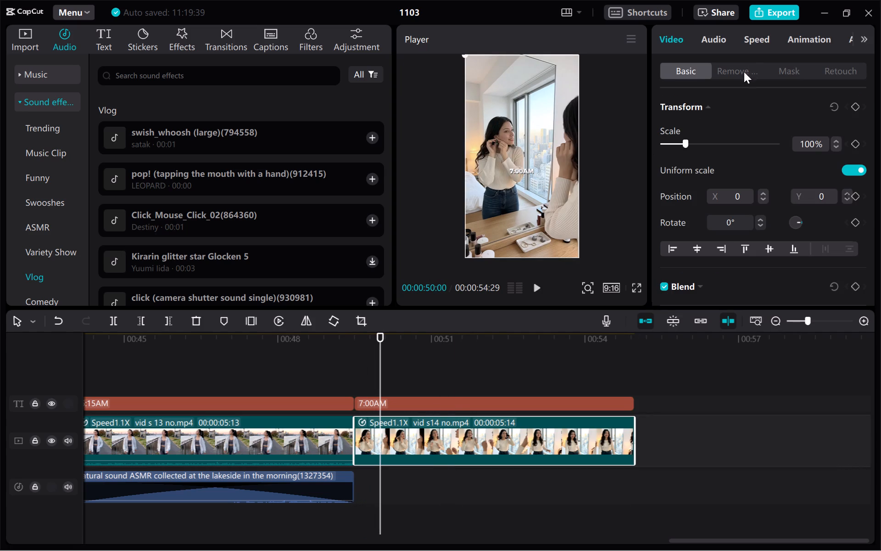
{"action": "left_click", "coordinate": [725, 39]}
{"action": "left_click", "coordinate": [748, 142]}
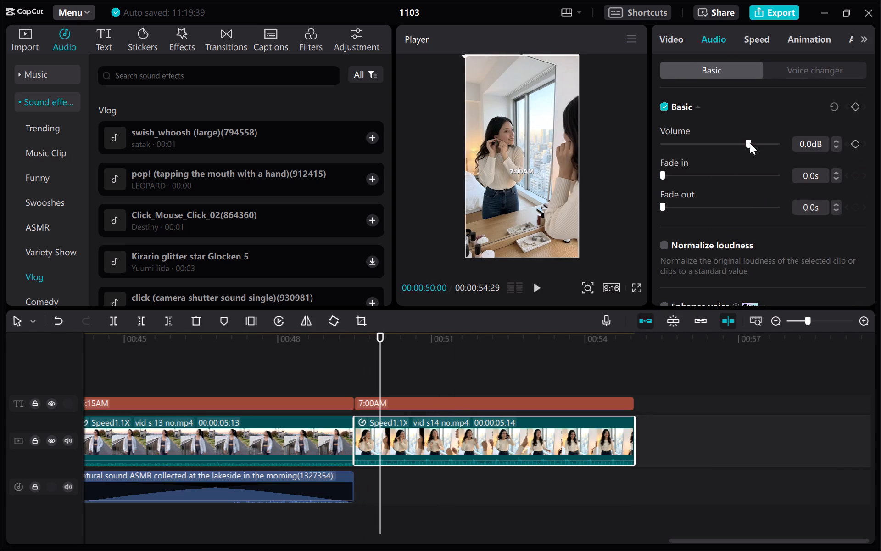
Turn on noise reduction for the 7:00AM clip, vid s14, and play a short part of it.
{"action": "scroll", "coordinate": [739, 281], "scroll_direction": "down", "scroll_amount": 3}
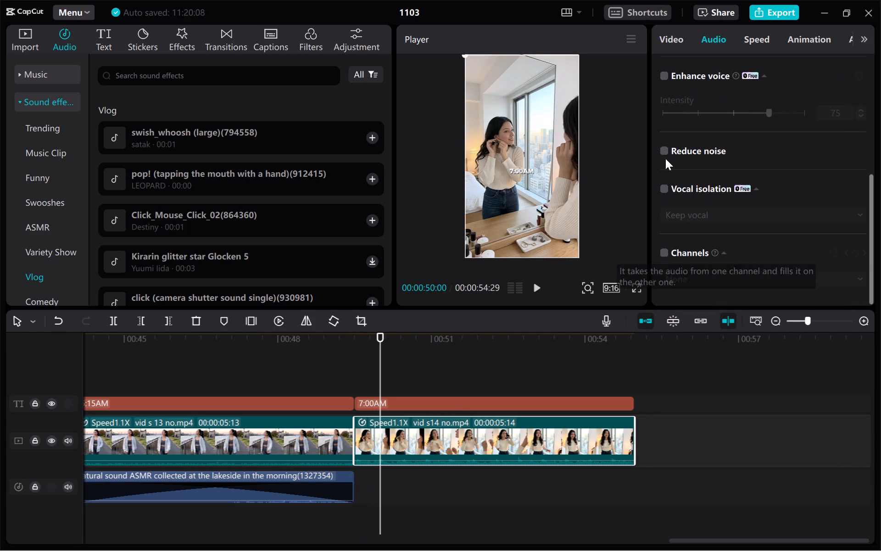
{"action": "left_click", "coordinate": [665, 150]}
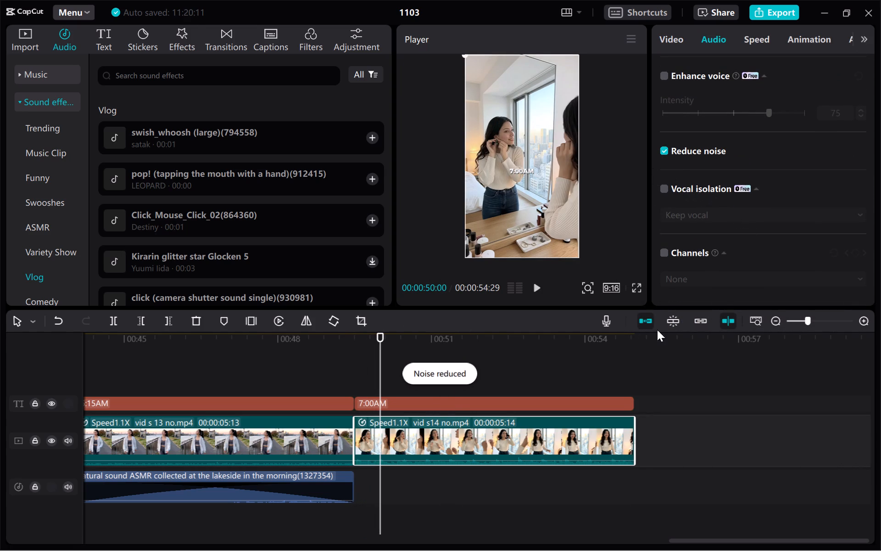
{"action": "key", "text": "space"}
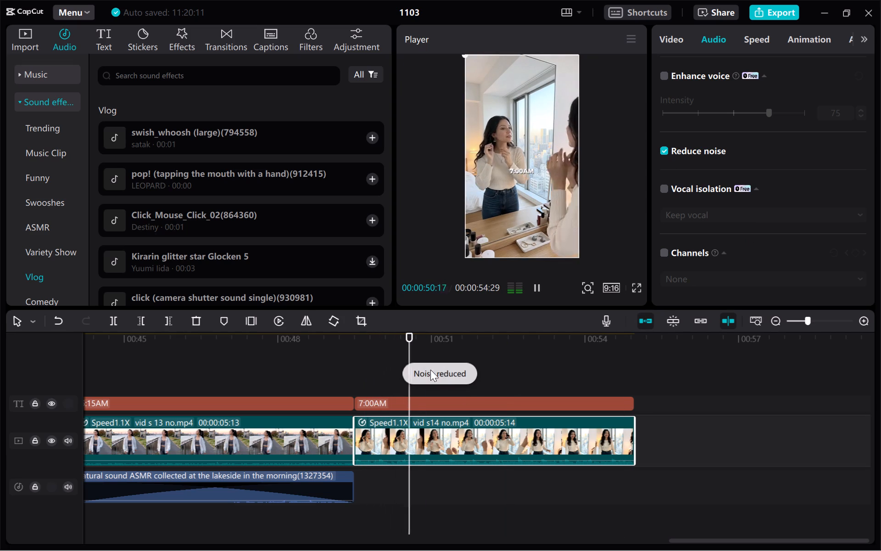
{"action": "key", "text": "space"}
Mute the 7:00AM clip, vid s14, by setting its volume to -∞ dB, and replay it from its beginning.
{"action": "left_click", "coordinate": [494, 449]}
{"action": "scroll", "coordinate": [687, 169], "scroll_direction": "down", "scroll_amount": 1}
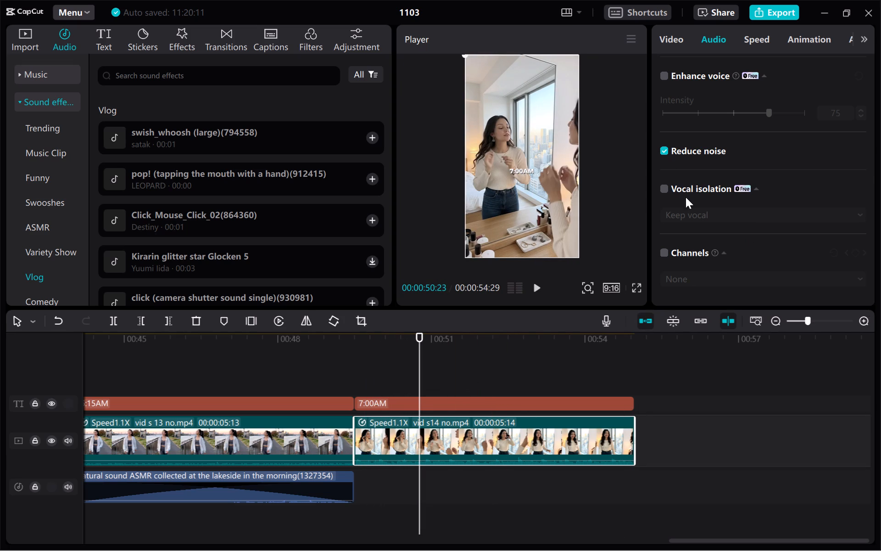
{"action": "left_click", "coordinate": [659, 147]}
{"action": "scroll", "coordinate": [703, 214], "scroll_direction": "down", "scroll_amount": 3}
{"action": "scroll", "coordinate": [693, 181], "scroll_direction": "up", "scroll_amount": 1}
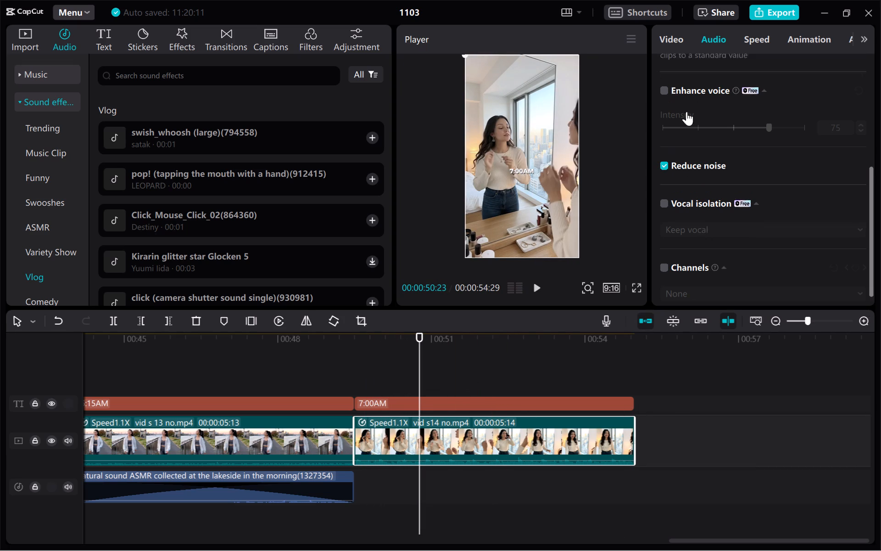
{"action": "scroll", "coordinate": [686, 112], "scroll_direction": "up", "scroll_amount": 1}
{"action": "left_click_drag", "start_coordinate": [747, 141], "coordinate": [609, 153]}
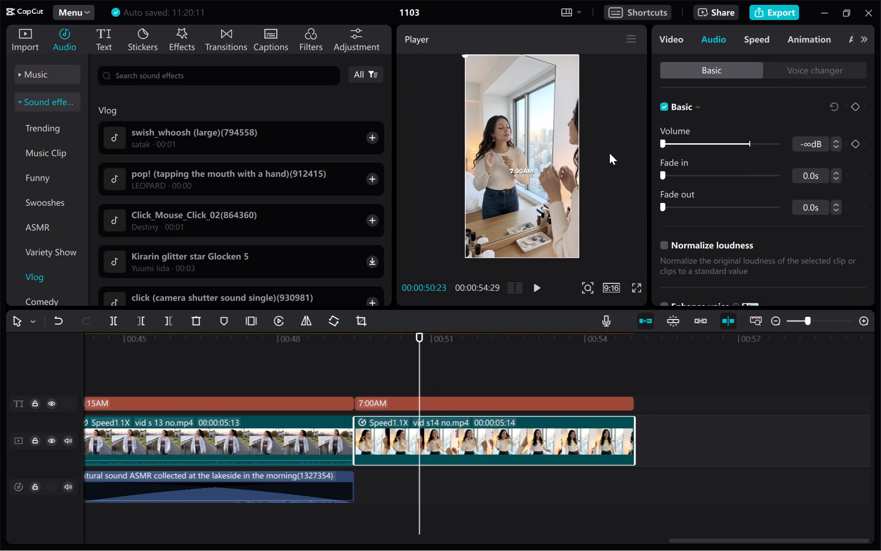
{"action": "left_click_drag", "start_coordinate": [609, 153], "coordinate": [591, 154]}
{"action": "left_click", "coordinate": [355, 388]}
{"action": "key", "text": "space"}
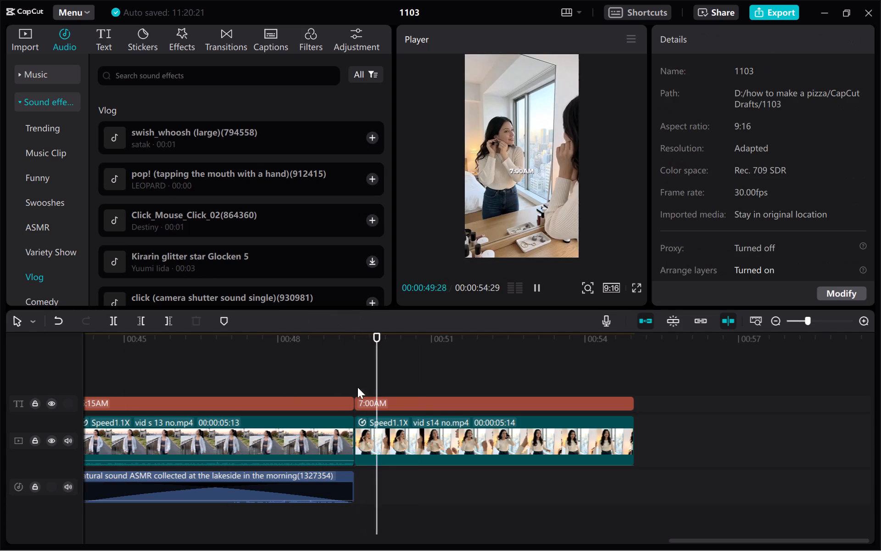
{"action": "scroll", "coordinate": [373, 401], "scroll_direction": "right", "scroll_amount": 2}
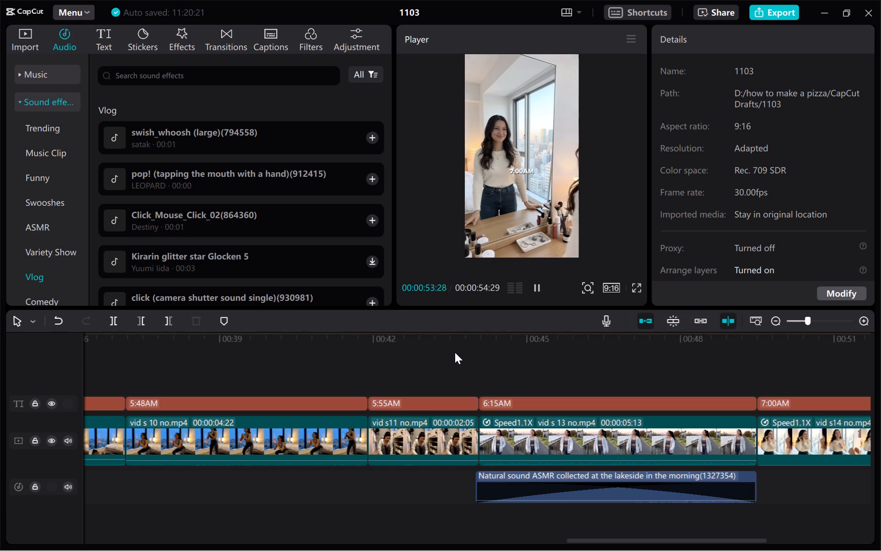
Play the video from its beginning through the 4:55AM clip to check the opening sound.
{"action": "scroll", "coordinate": [455, 352], "scroll_direction": "right", "scroll_amount": 11}
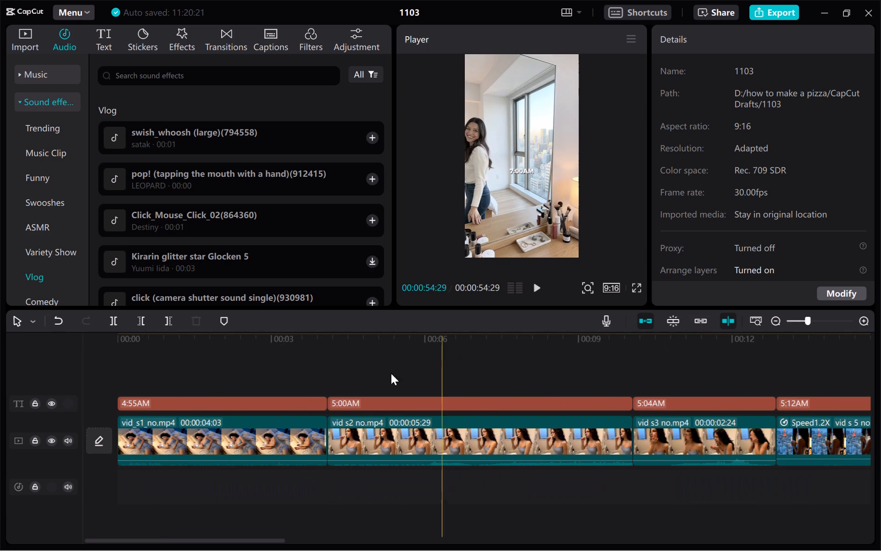
{"action": "left_click", "coordinate": [196, 343]}
{"action": "left_click_drag", "start_coordinate": [196, 343], "coordinate": [63, 343]}
{"action": "key", "text": "space"}
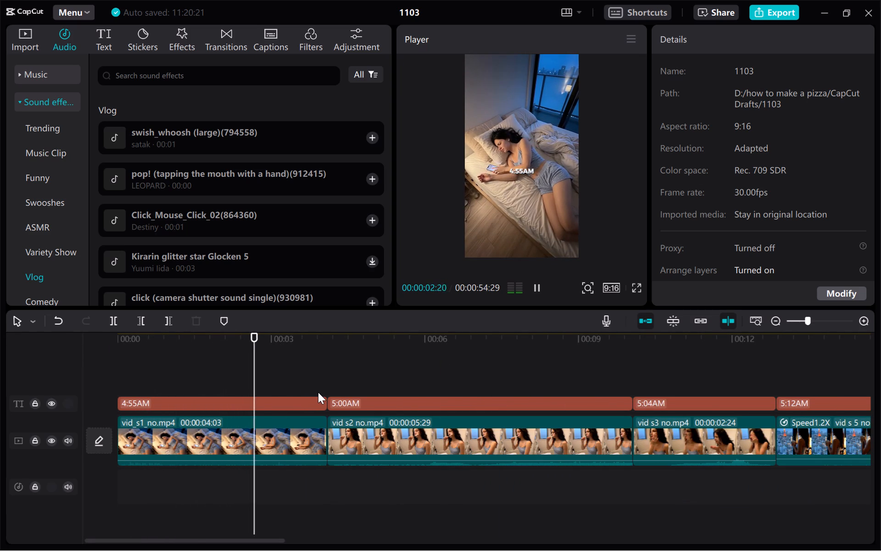
{"action": "key", "text": "space"}
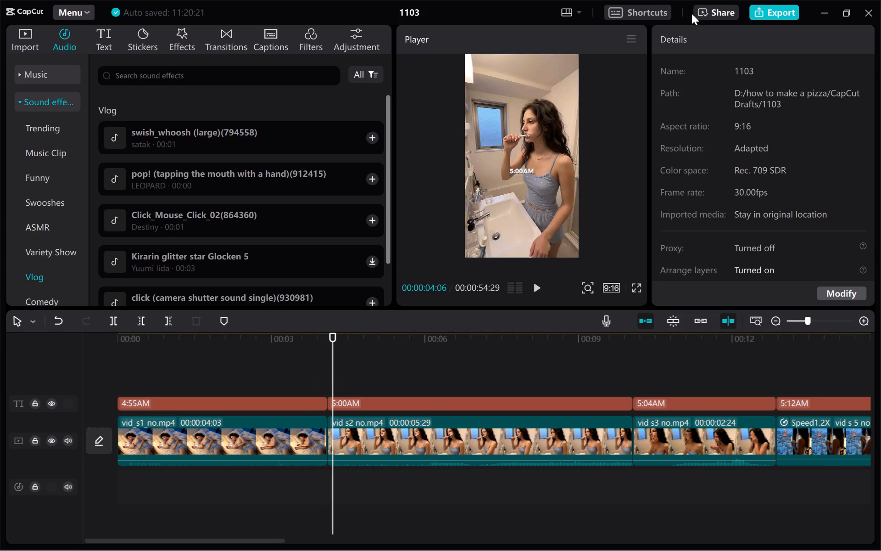
{"action": "left_click", "coordinate": [784, 11]}
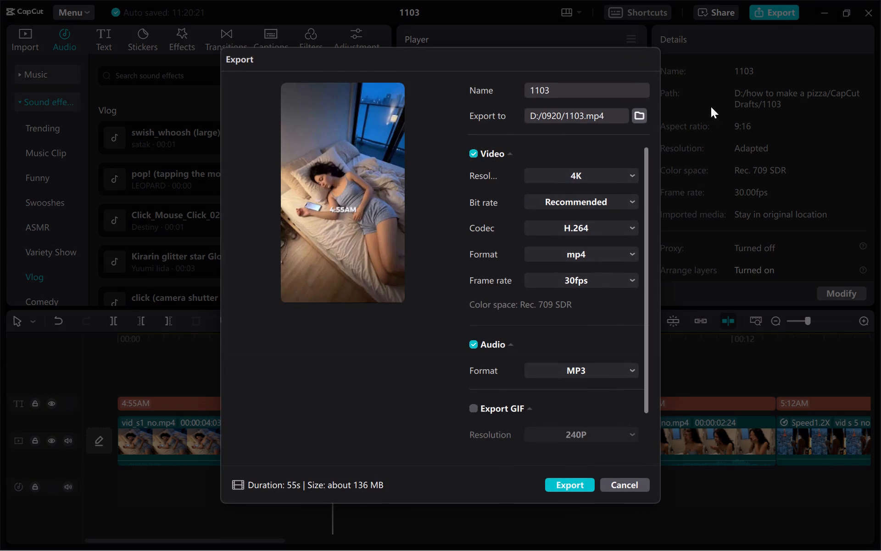
{"action": "left_click", "coordinate": [633, 484]}
Set the volume of the 4:55AM clip, vid_s1, to 3.8 dB and replay the video from its beginning.
{"action": "left_click", "coordinate": [269, 436]}
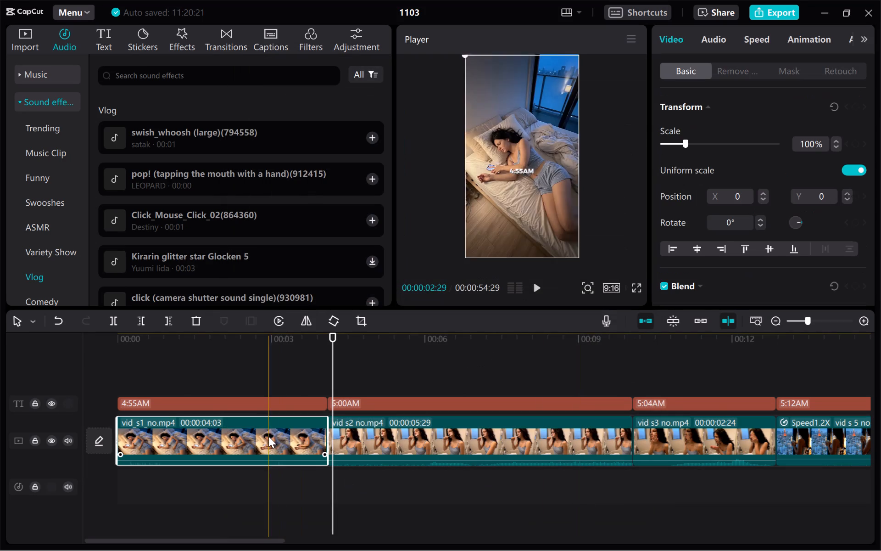
{"action": "left_click", "coordinate": [718, 36]}
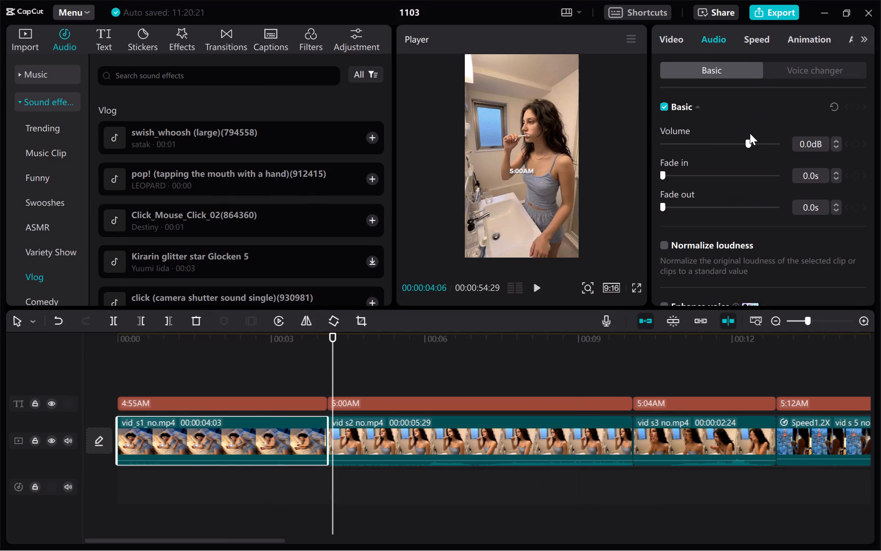
{"action": "left_click", "coordinate": [751, 142]}
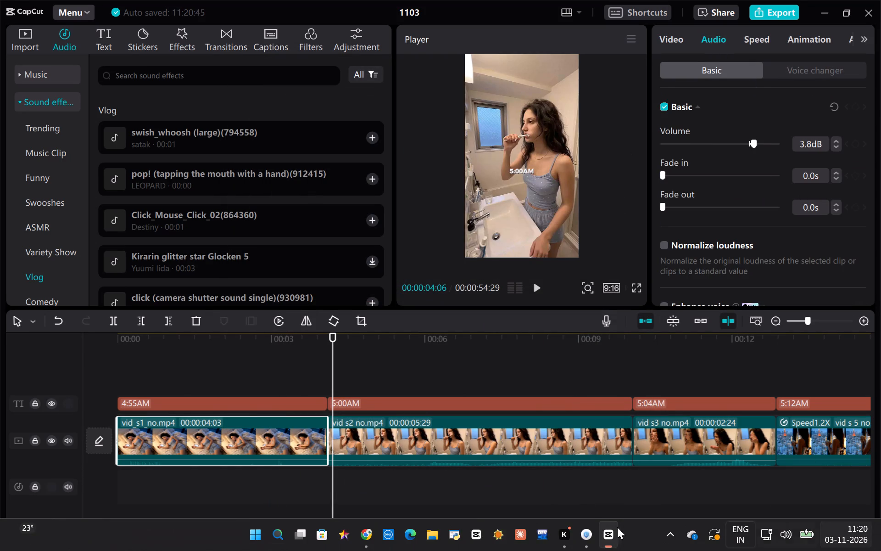
{"action": "left_click", "coordinate": [208, 365]}
{"action": "left_click_drag", "start_coordinate": [208, 365], "coordinate": [80, 376]}
{"action": "key", "text": "space"}
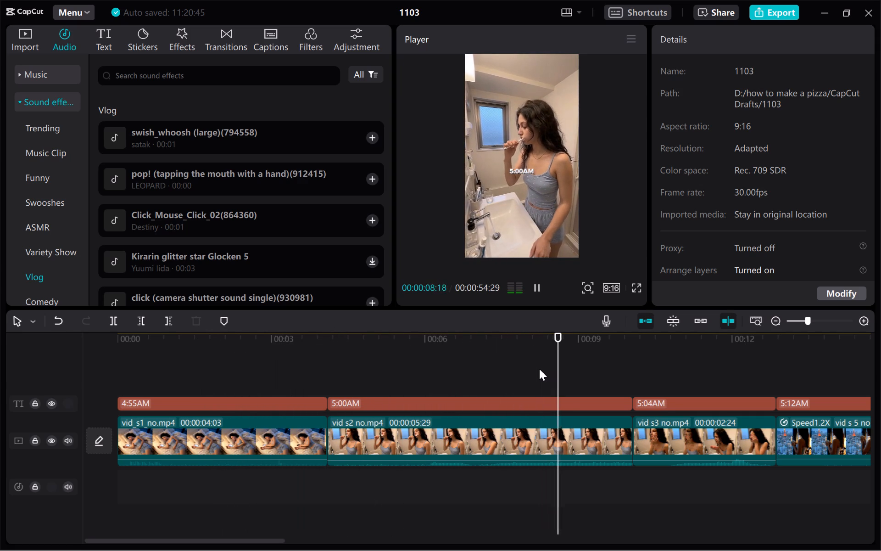
{"action": "key", "text": "space"}
Export the video under the name 5am asmr and close the export dialog once the file is saved.
{"action": "left_click", "coordinate": [765, 12]}
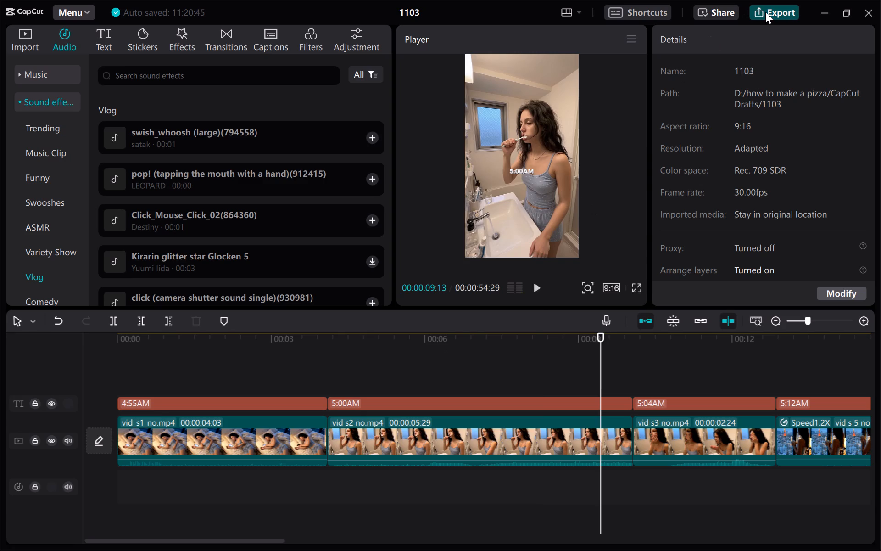
{"action": "left_click_drag", "start_coordinate": [567, 87], "coordinate": [527, 84]}
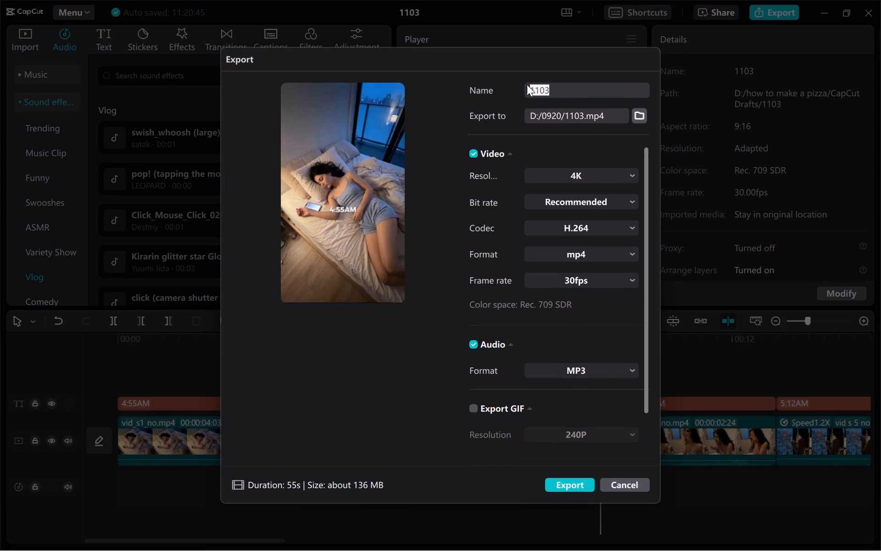
{"action": "left_click_drag", "start_coordinate": [527, 84], "coordinate": [521, 84]}
{"action": "key", "text": "BackSpace"}
{"action": "type", "text": "5q"}
{"action": "key", "text": "BackSpace"}
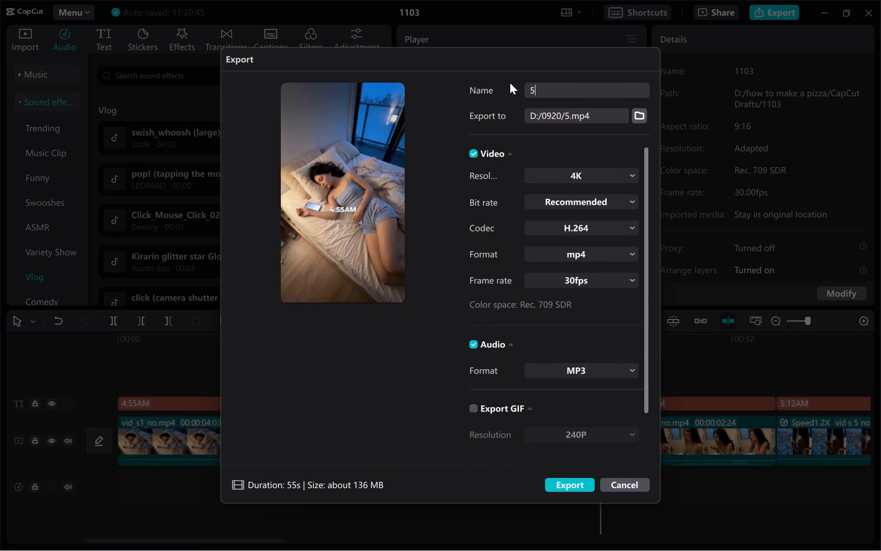
{"action": "type", "text": "am asmr"}
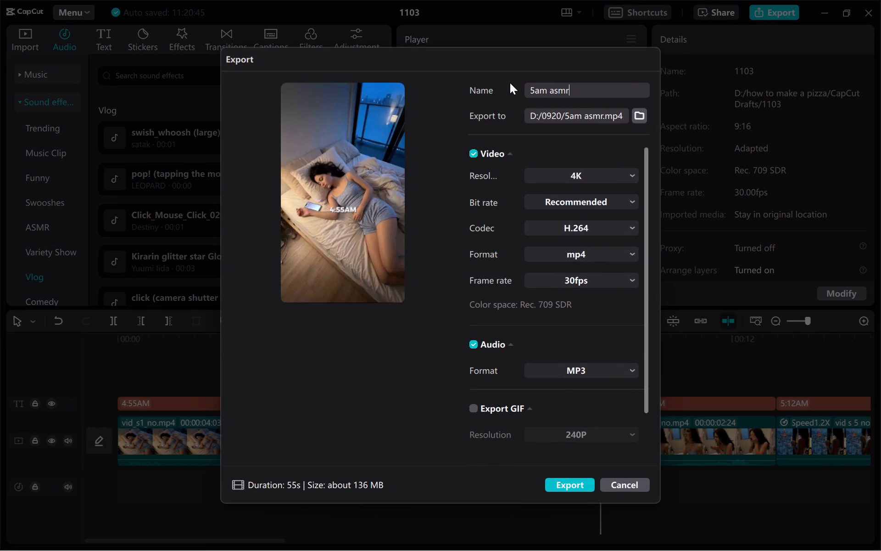
{"action": "key", "text": "Return"}
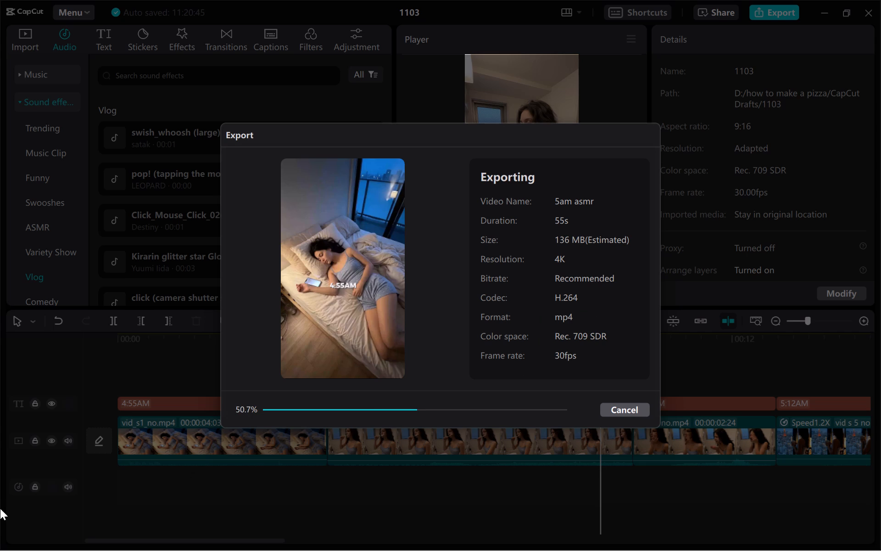
{"action": "left_click_drag", "start_coordinate": [0, 528], "coordinate": [0, 536]}
{"action": "left_click_drag", "start_coordinate": [0, 542], "coordinate": [0, 550]}
{"action": "double_click", "coordinate": [0, 550]}
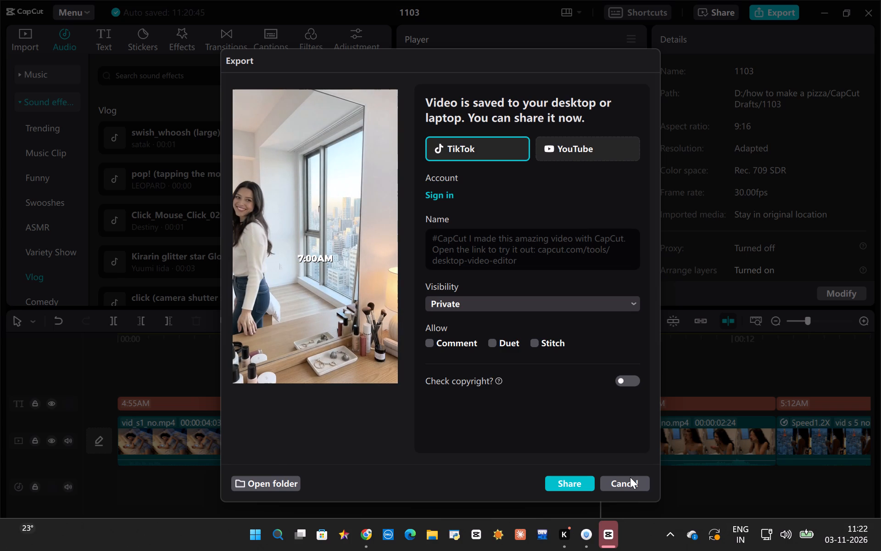
{"action": "left_click", "coordinate": [630, 477]}
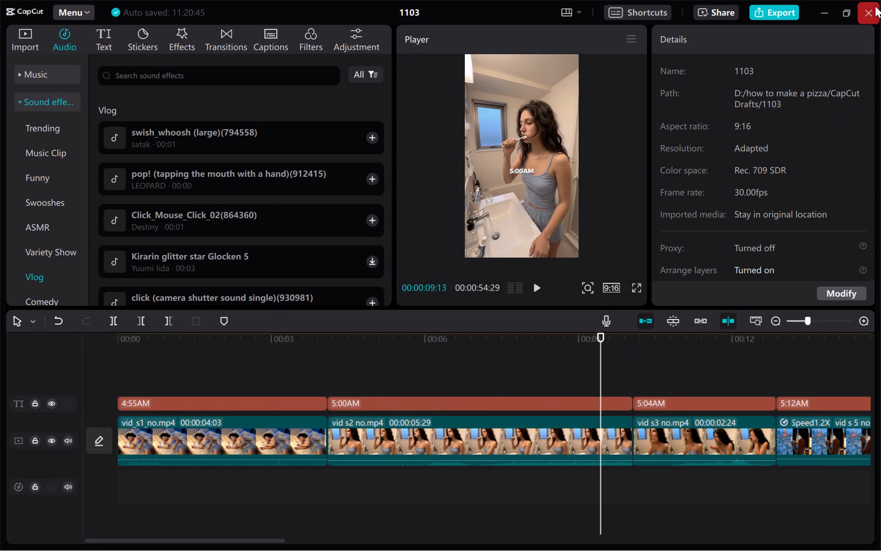
Switch to YouTube in Chrome and start a new video upload.
{"action": "left_click", "coordinate": [826, 14]}
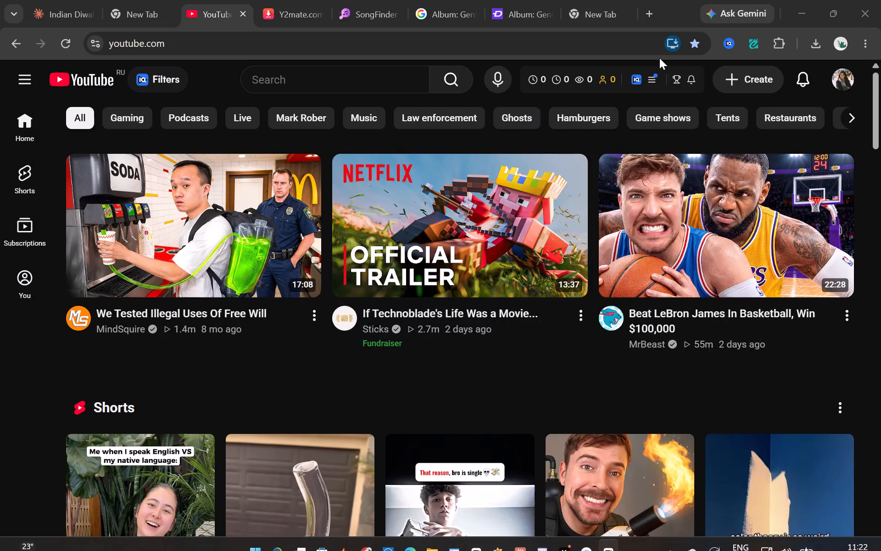
{"action": "scroll", "coordinate": [342, 367], "scroll_direction": "down", "scroll_amount": 5}
{"action": "scroll", "coordinate": [287, 374], "scroll_direction": "down", "scroll_amount": 3}
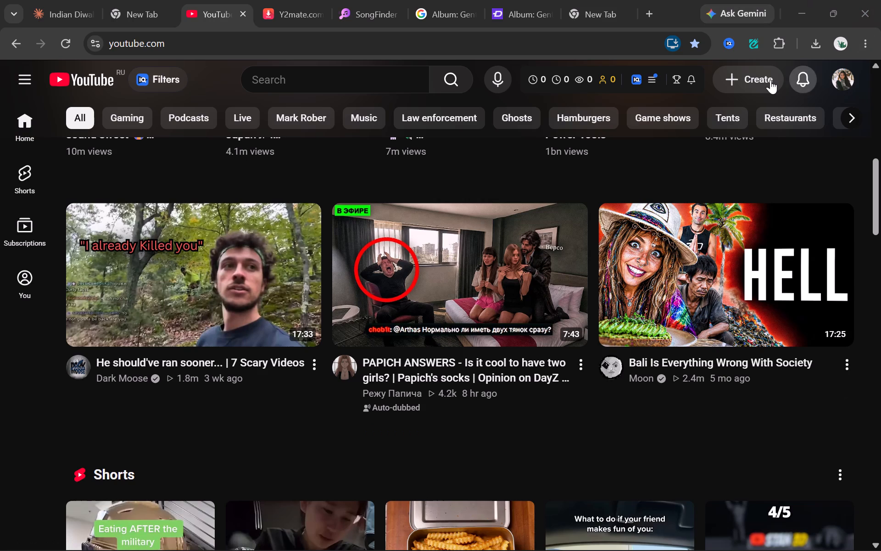
{"action": "left_click", "coordinate": [770, 80]}
{"action": "left_click", "coordinate": [736, 118]}
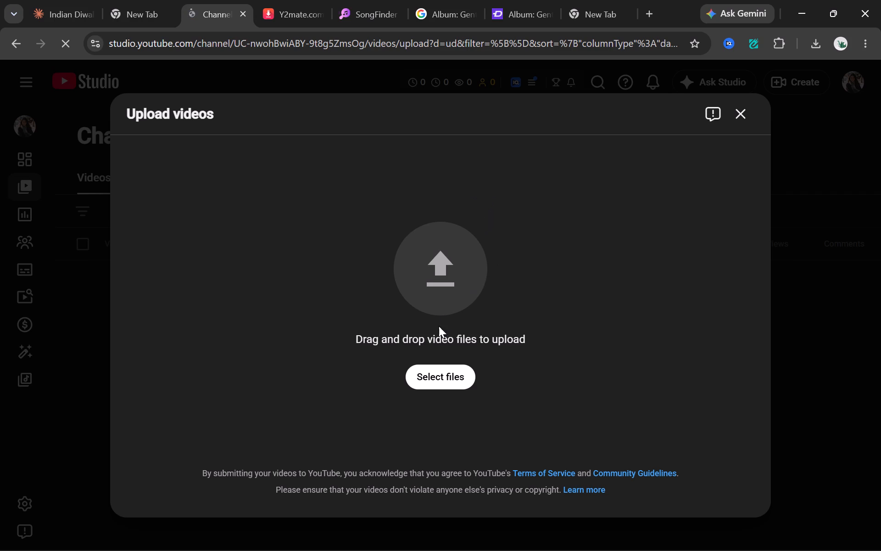
Choose 5am asmr.mp4 from the 5am asmr folder inside 0920 on the D drive as the video to upload.
{"action": "left_click", "coordinate": [439, 392]}
{"action": "left_click", "coordinate": [449, 377]}
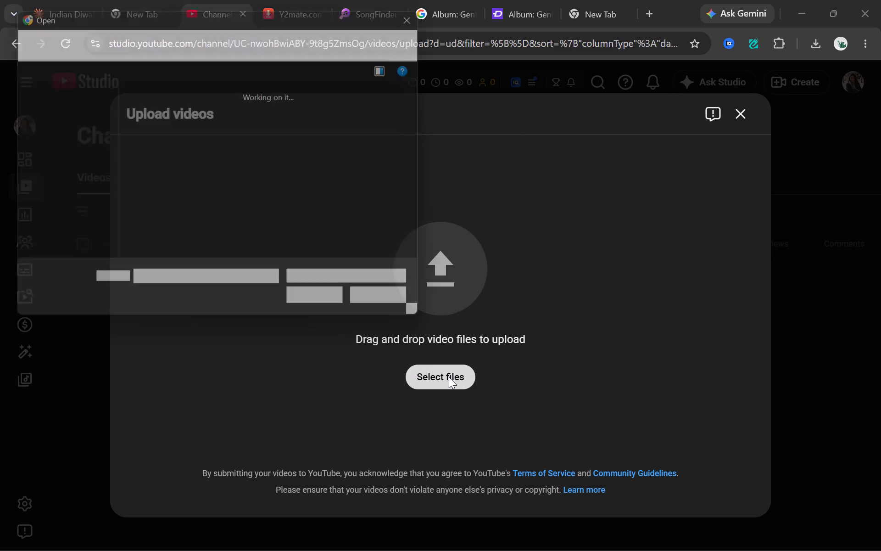
{"action": "scroll", "coordinate": [67, 146], "scroll_direction": "down", "scroll_amount": 2}
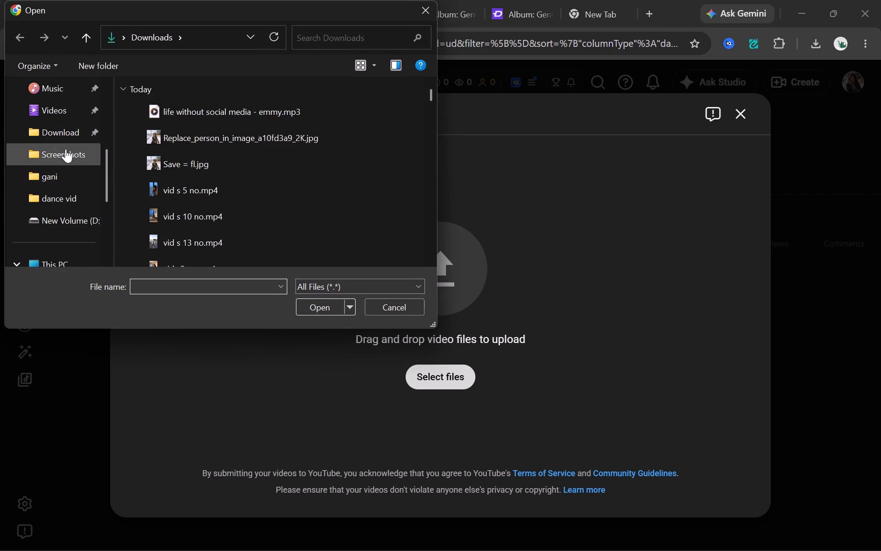
{"action": "left_click", "coordinate": [70, 133]}
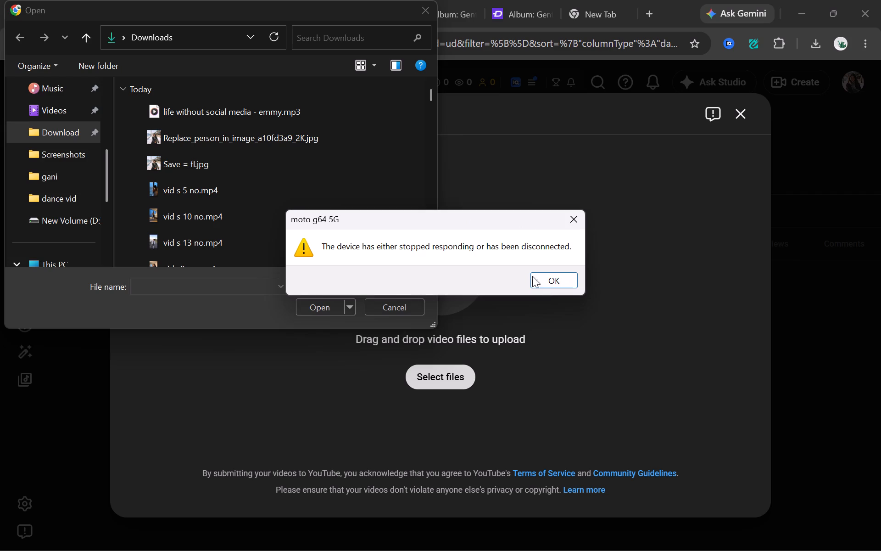
{"action": "left_click", "coordinate": [552, 269]}
{"action": "left_click", "coordinate": [550, 277]}
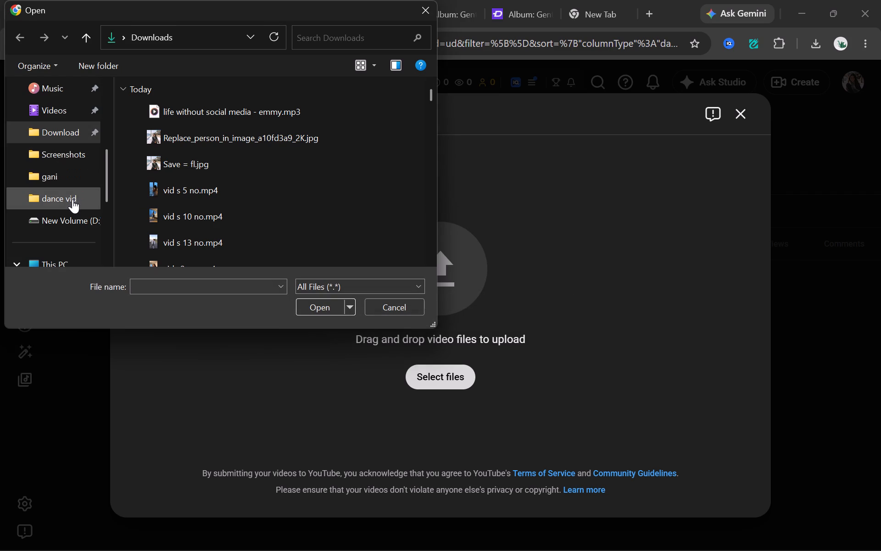
{"action": "scroll", "coordinate": [70, 214], "scroll_direction": "down", "scroll_amount": 1}
{"action": "left_click", "coordinate": [76, 157]}
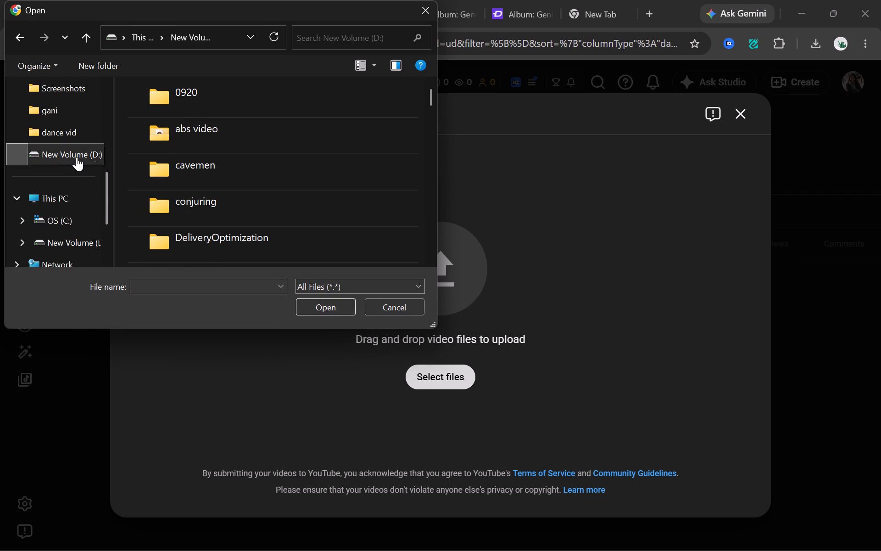
{"action": "double_click", "coordinate": [223, 97]}
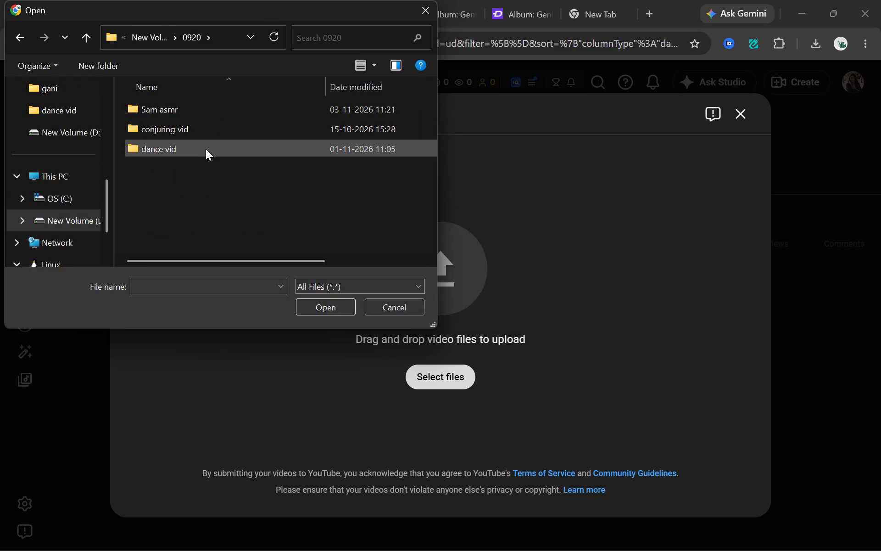
{"action": "double_click", "coordinate": [207, 114]}
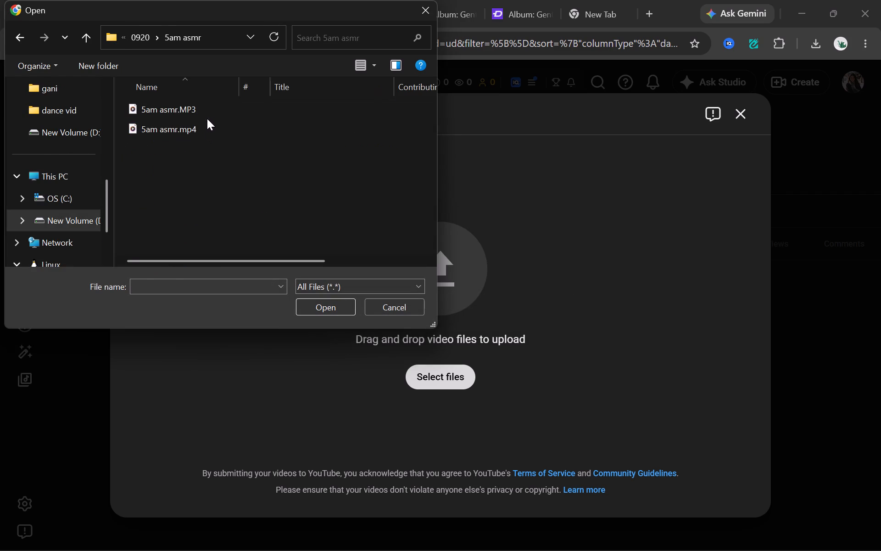
{"action": "left_click", "coordinate": [208, 121]}
{"action": "left_click", "coordinate": [328, 307]}
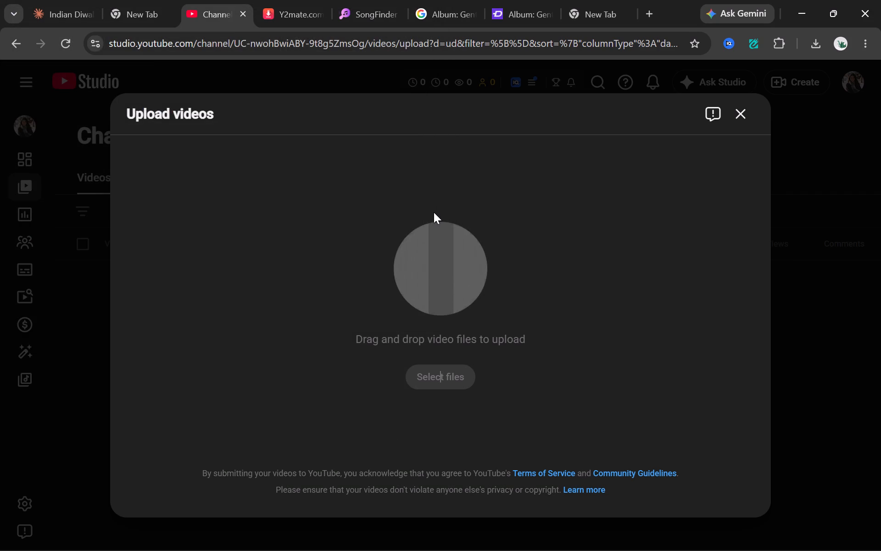
Switch to Urban VPN, disconnect the Russia connection and return to the YouTube upload.
{"action": "left_click", "coordinate": [586, 535]}
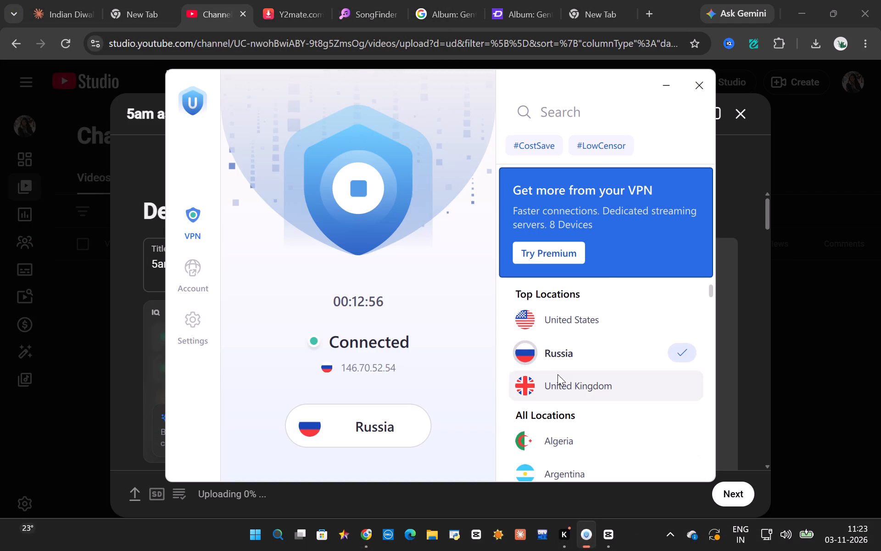
{"action": "left_click", "coordinate": [366, 193]}
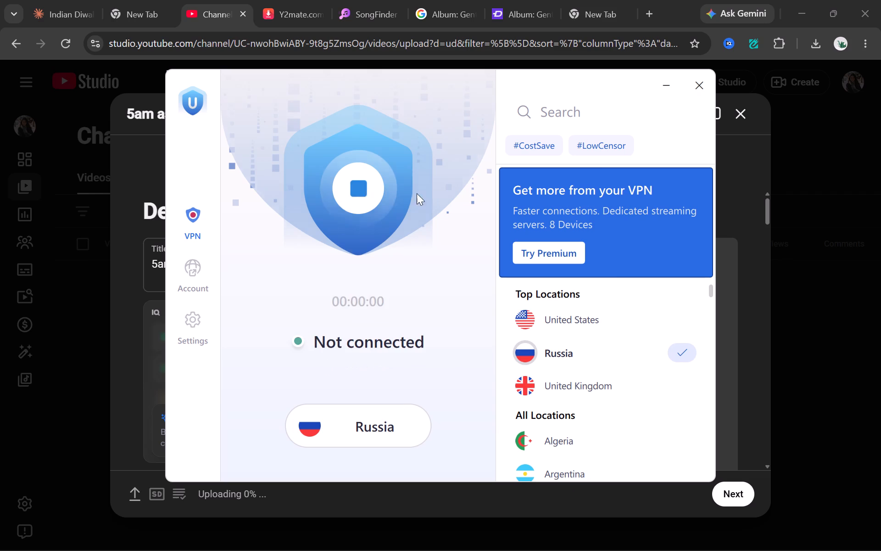
{"action": "left_click", "coordinate": [683, 84]}
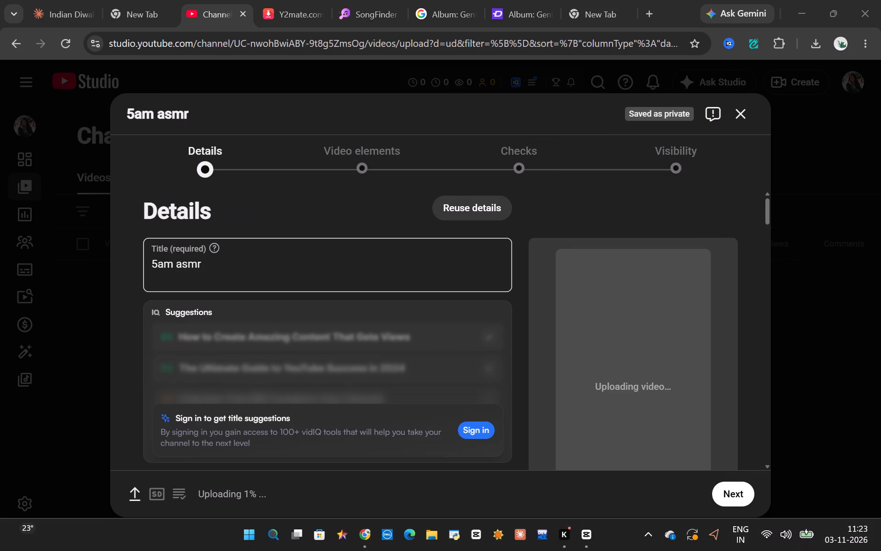
Clear the prefilled title of the uploading video.
{"action": "left_click", "coordinate": [318, 265]}
{"action": "left_click_drag", "start_coordinate": [315, 265], "coordinate": [148, 252]}
{"action": "key", "text": "BackSpace"}
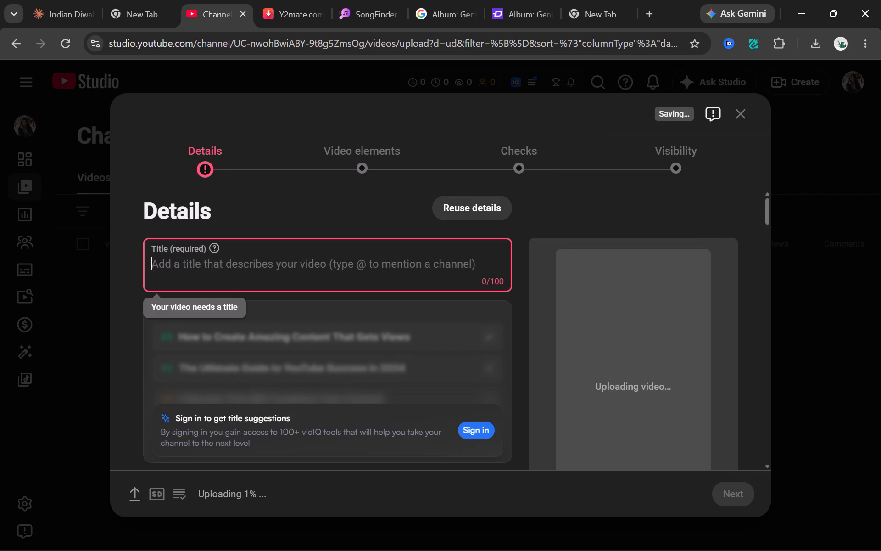
Look through the upload's details form, from the description down to the playlist and audience settings.
{"action": "scroll", "coordinate": [260, 374], "scroll_direction": "down", "scroll_amount": 2}
{"action": "scroll", "coordinate": [323, 337], "scroll_direction": "down", "scroll_amount": 3}
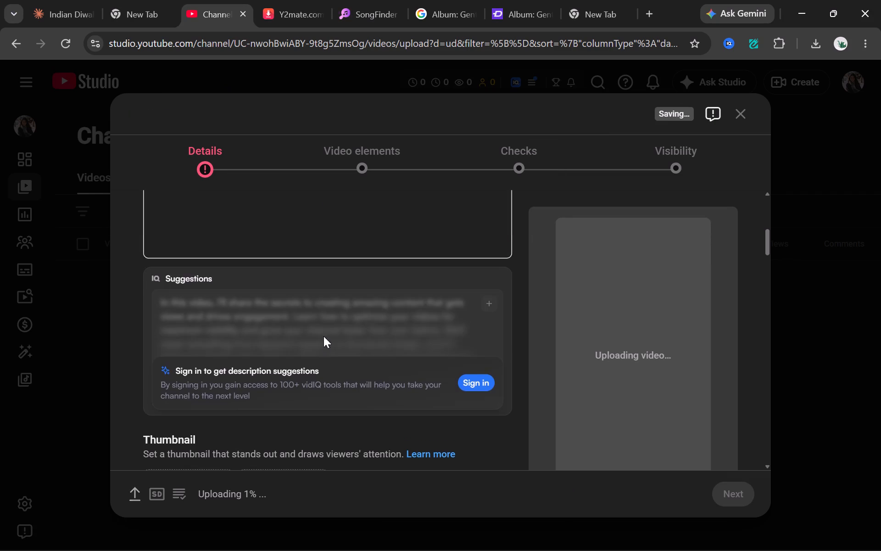
{"action": "scroll", "coordinate": [324, 341], "scroll_direction": "down", "scroll_amount": 3}
{"action": "scroll", "coordinate": [285, 359], "scroll_direction": "down", "scroll_amount": 3}
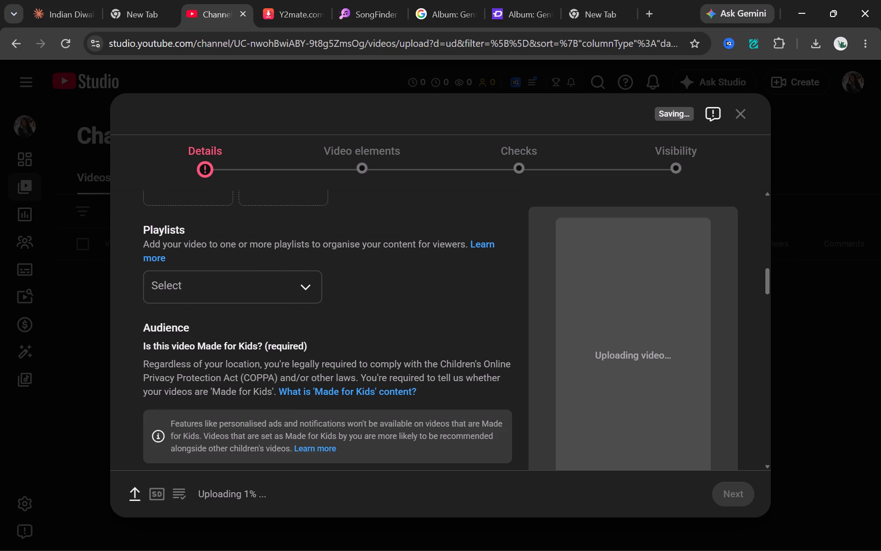
{"action": "scroll", "coordinate": [279, 349], "scroll_direction": "up", "scroll_amount": 6}
{"action": "scroll", "coordinate": [291, 310], "scroll_direction": "up", "scroll_amount": 3}
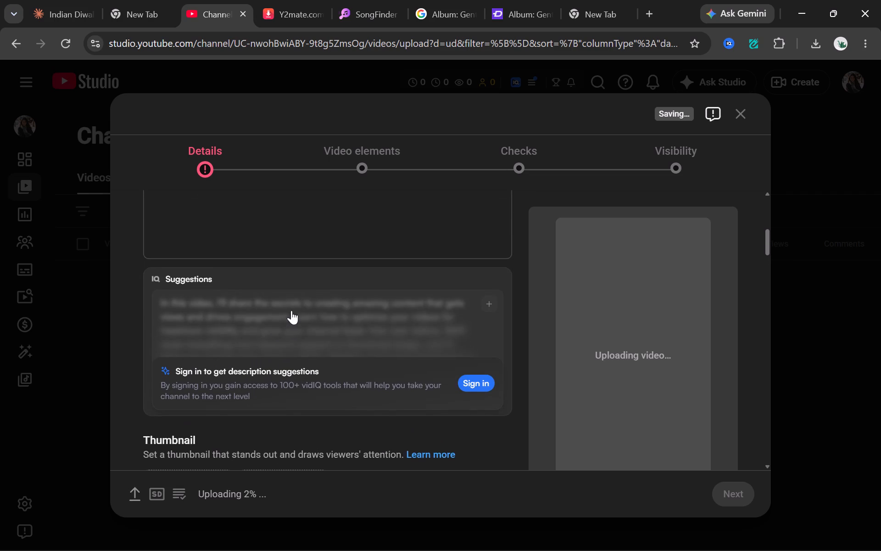
Look through the rest of the upload's details form, from playlists and audience down to licence, Shorts remixing, category and comments.
{"action": "scroll", "coordinate": [240, 308], "scroll_direction": "up", "scroll_amount": 6}
{"action": "scroll", "coordinate": [244, 303], "scroll_direction": "down", "scroll_amount": 12}
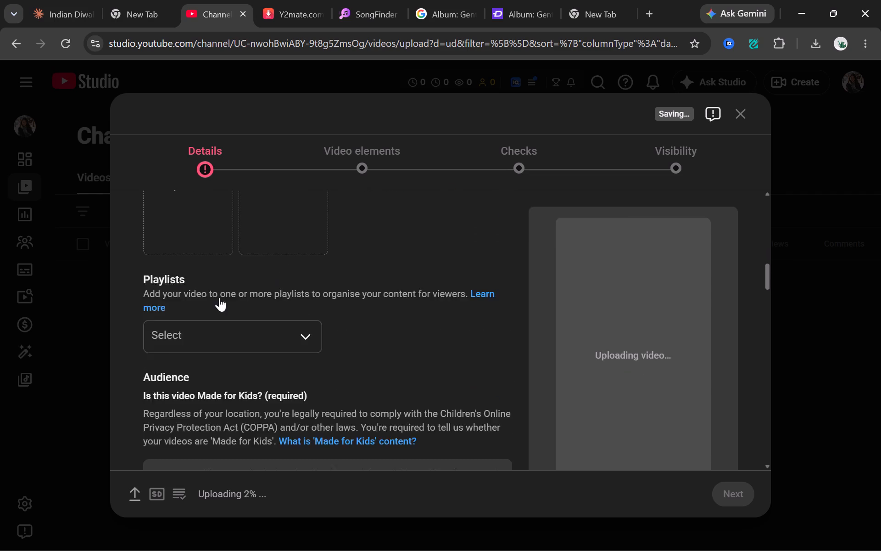
{"action": "scroll", "coordinate": [219, 298], "scroll_direction": "down", "scroll_amount": 20}
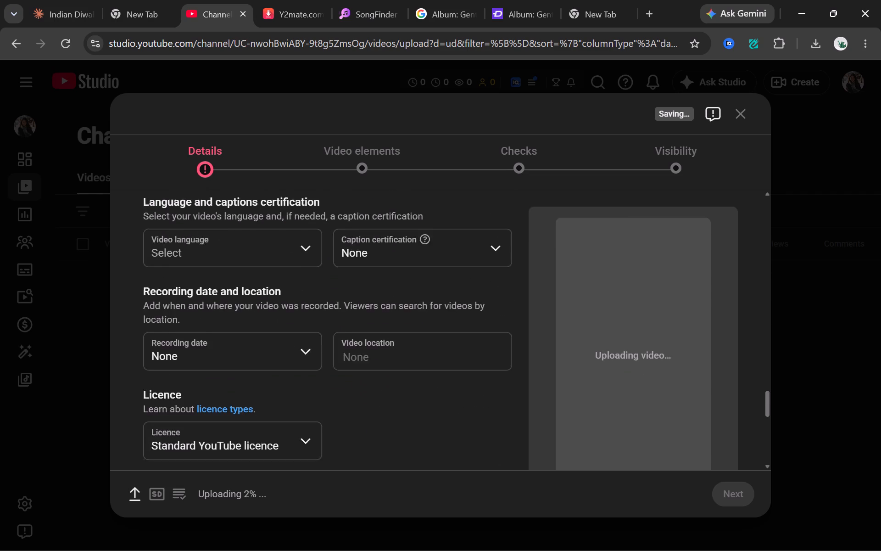
{"action": "scroll", "coordinate": [215, 302], "scroll_direction": "down", "scroll_amount": 7}
{"action": "scroll", "coordinate": [260, 363], "scroll_direction": "up", "scroll_amount": 3}
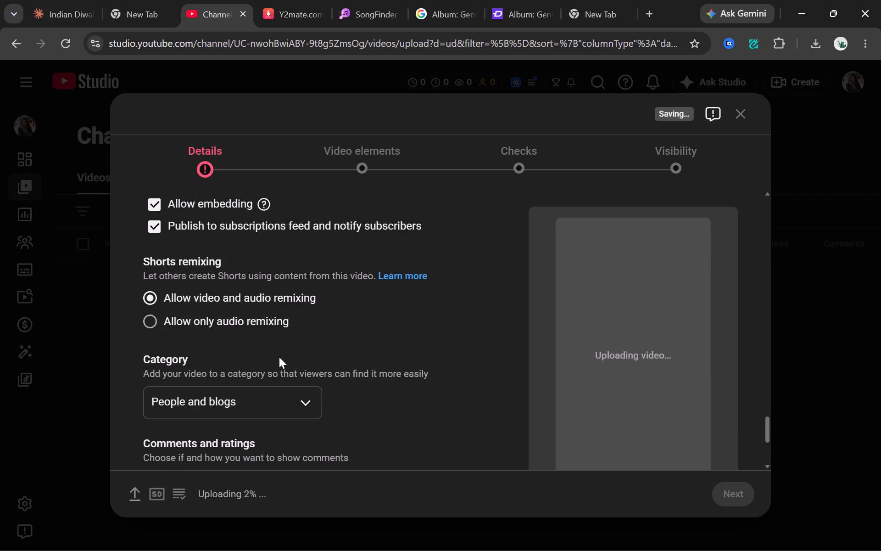
{"action": "scroll", "coordinate": [279, 357], "scroll_direction": "up", "scroll_amount": 3}
{"action": "scroll", "coordinate": [368, 353], "scroll_direction": "up", "scroll_amount": 1}
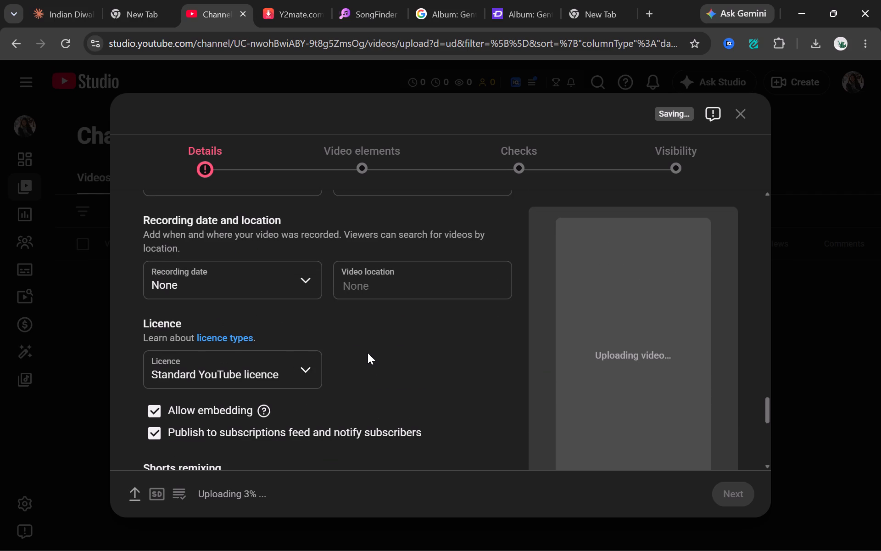
{"action": "scroll", "coordinate": [368, 353], "scroll_direction": "up", "scroll_amount": 1}
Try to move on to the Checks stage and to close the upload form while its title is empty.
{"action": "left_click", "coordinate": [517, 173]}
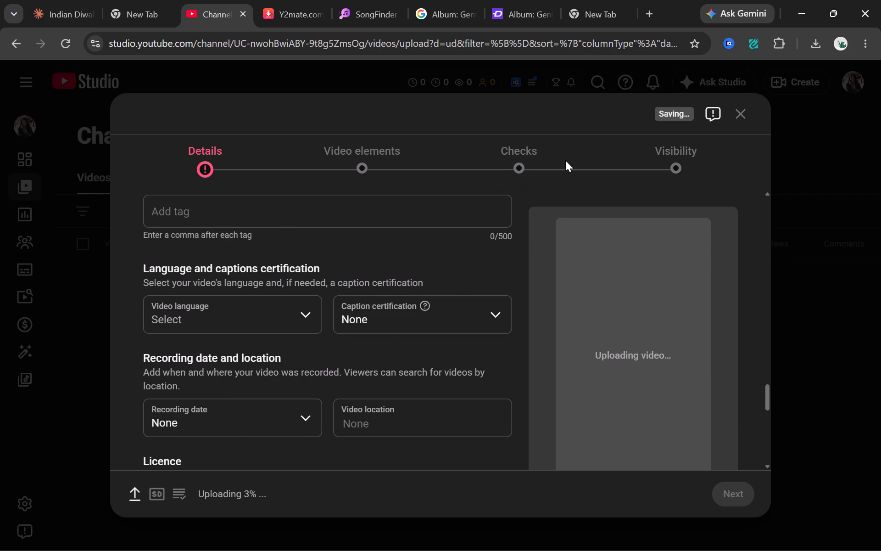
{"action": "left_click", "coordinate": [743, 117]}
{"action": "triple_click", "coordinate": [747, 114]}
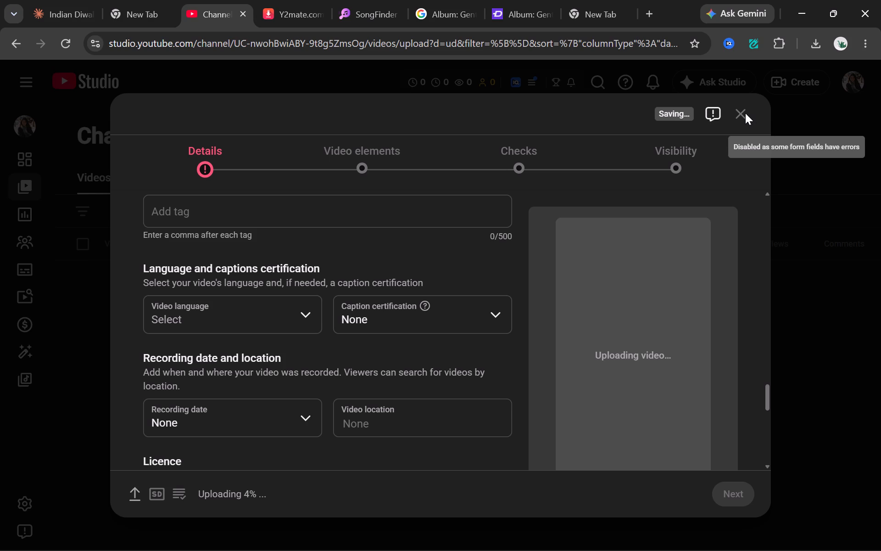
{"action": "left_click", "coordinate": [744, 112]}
Undo the clearing of the video title and close the upload's details form.
{"action": "scroll", "coordinate": [391, 254], "scroll_direction": "up", "scroll_amount": 6}
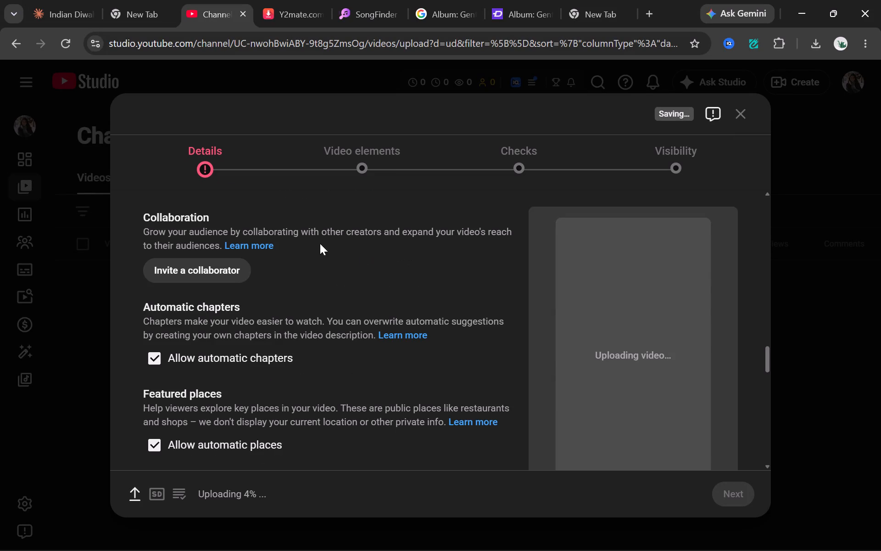
{"action": "scroll", "coordinate": [319, 255], "scroll_direction": "up", "scroll_amount": 20}
{"action": "scroll", "coordinate": [319, 255], "scroll_direction": "up", "scroll_amount": 9}
{"action": "scroll", "coordinate": [314, 260], "scroll_direction": "down", "scroll_amount": 1}
{"action": "scroll", "coordinate": [314, 260], "scroll_direction": "up", "scroll_amount": 3}
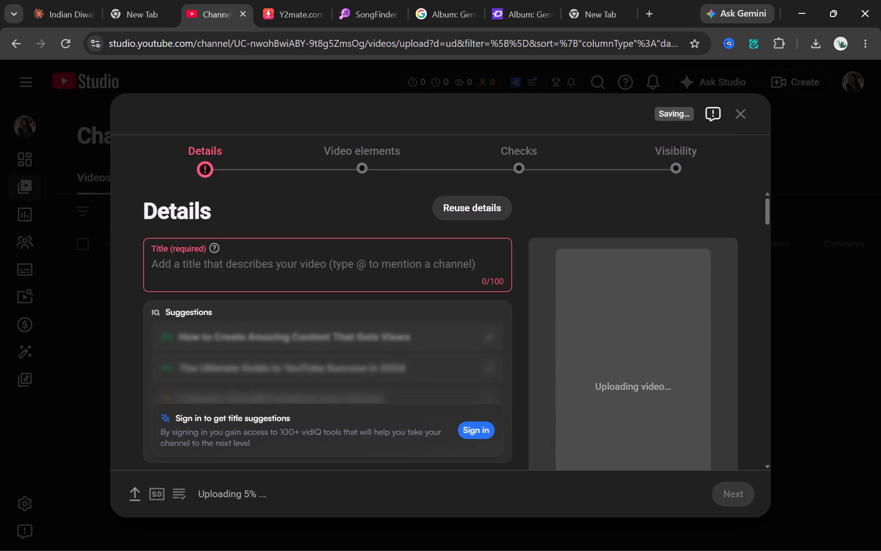
{"action": "left_click", "coordinate": [314, 260]}
{"action": "key", "text": "ctrl+z"}
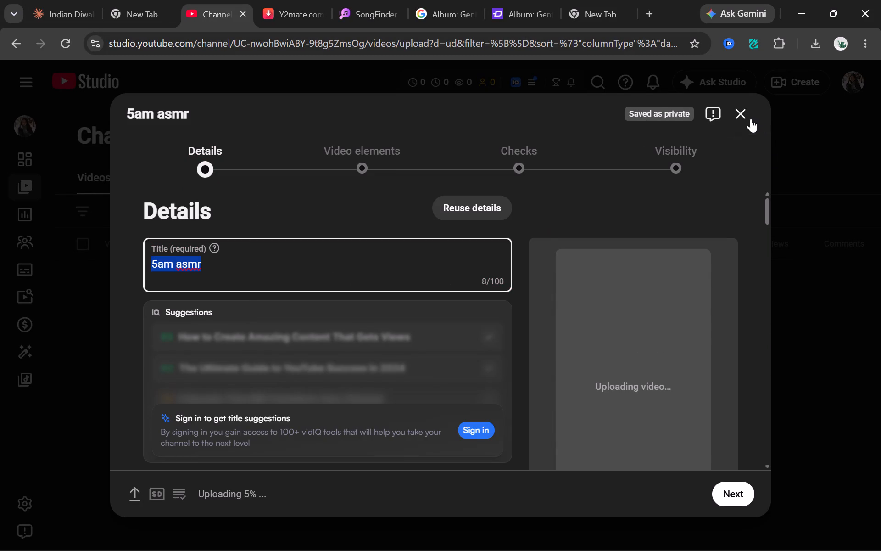
{"action": "left_click", "coordinate": [742, 112]}
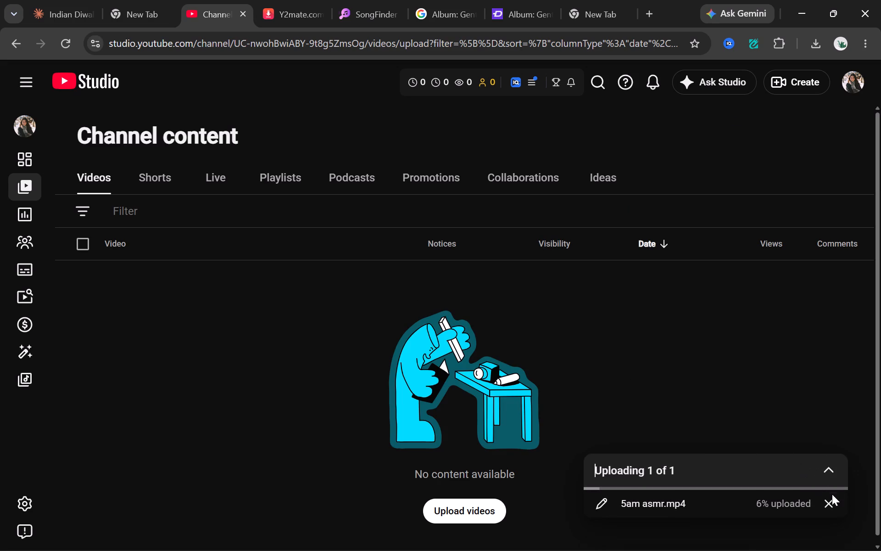
Cancel the running upload of 5am asmr.mp4 and dismiss its upload notice.
{"action": "left_click", "coordinate": [829, 502]}
{"action": "left_click", "coordinate": [530, 356]}
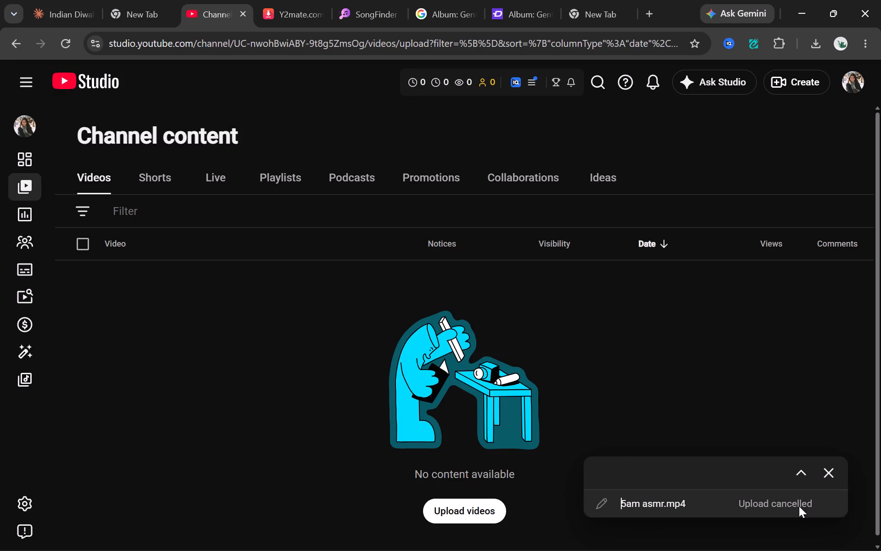
{"action": "left_click", "coordinate": [831, 476]}
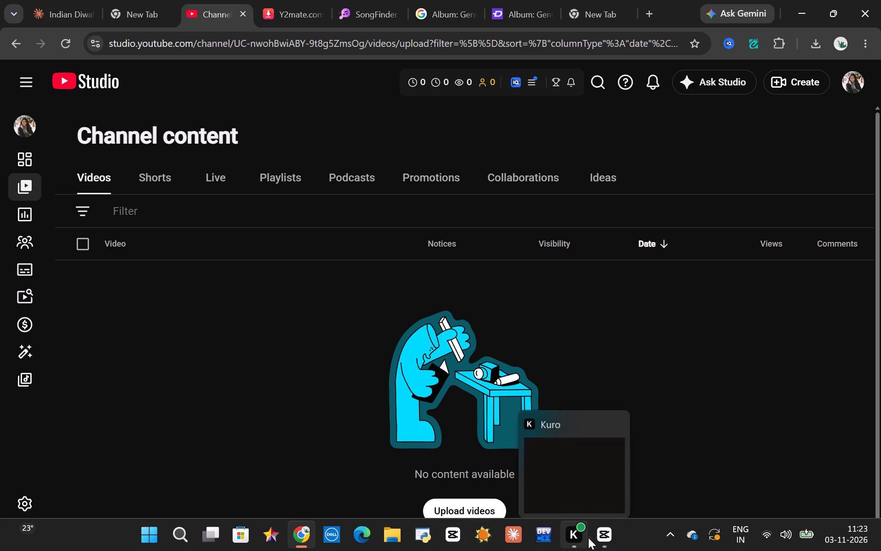
Switch to File Explorer, delete the 5am asmr folder from 0920 on the D drive, and return to the browser.
{"action": "left_click", "coordinate": [395, 527]}
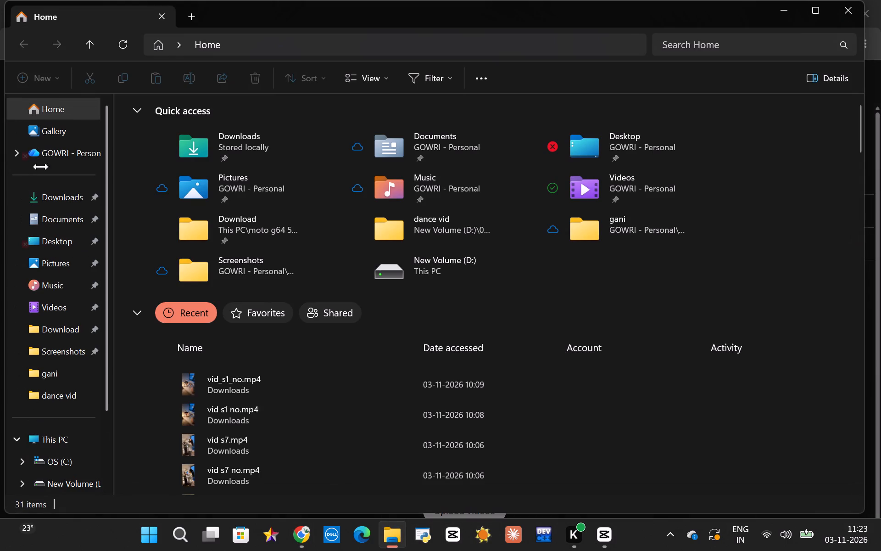
{"action": "right_click", "coordinate": [243, 379]}
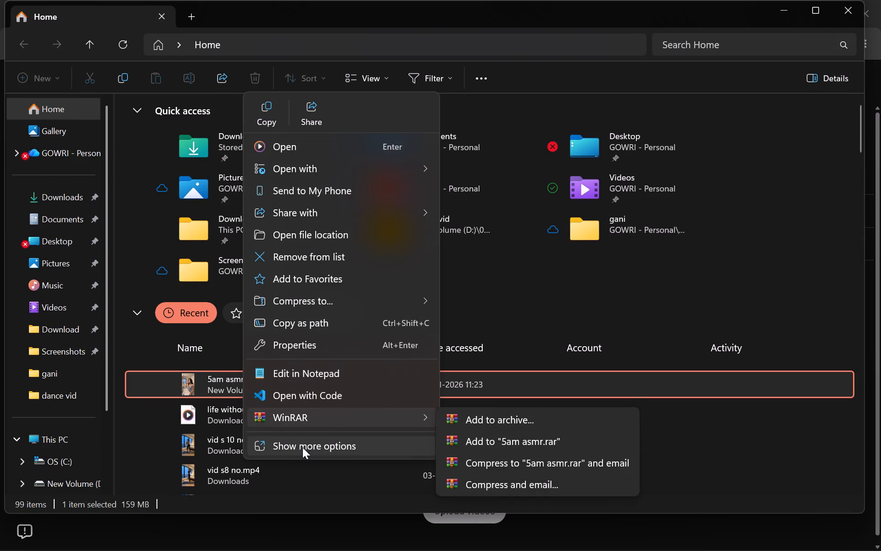
{"action": "left_click", "coordinate": [172, 382]}
{"action": "scroll", "coordinate": [75, 291], "scroll_direction": "down", "scroll_amount": 1}
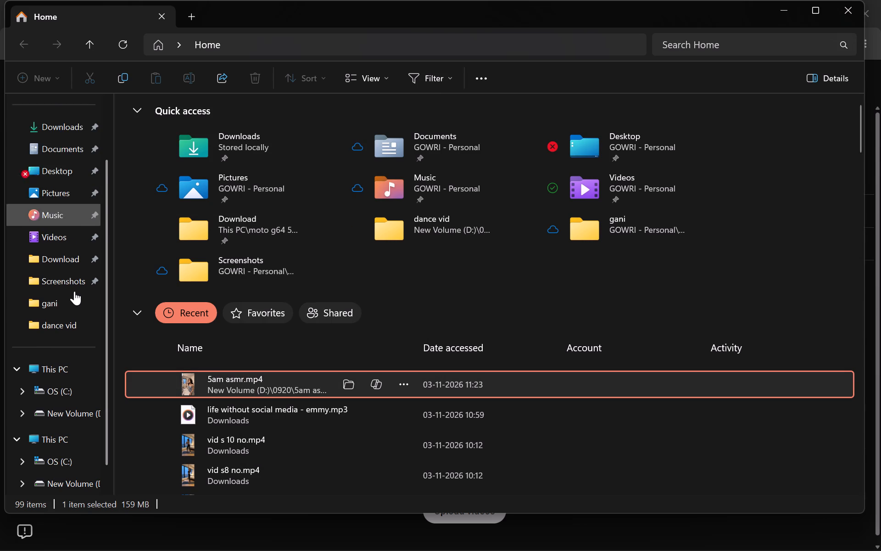
{"action": "scroll", "coordinate": [74, 291], "scroll_direction": "down", "scroll_amount": 1}
{"action": "double_click", "coordinate": [64, 216]}
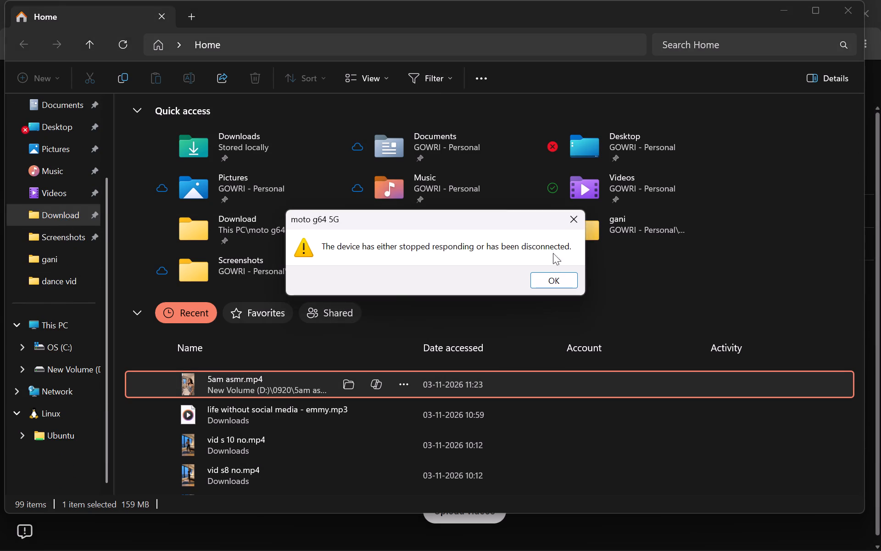
{"action": "left_click", "coordinate": [561, 273]}
{"action": "double_click", "coordinate": [42, 373]}
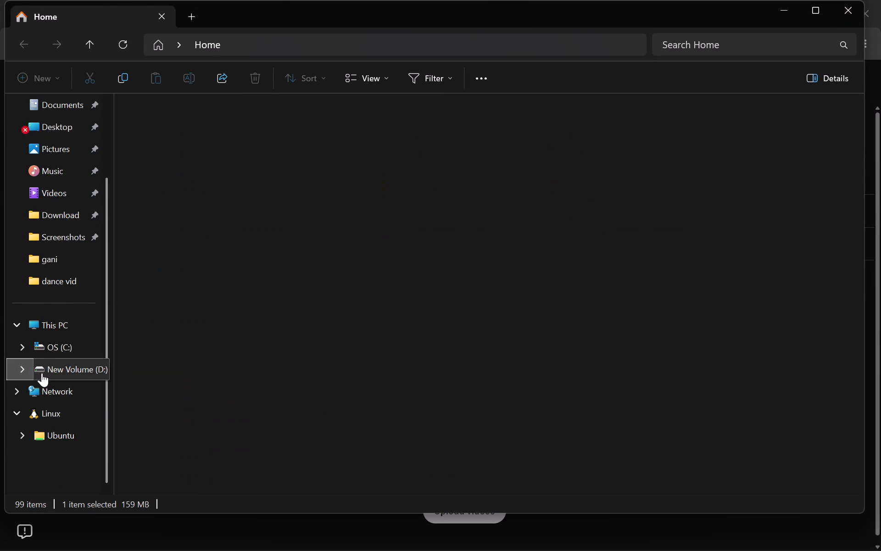
{"action": "double_click", "coordinate": [258, 124]}
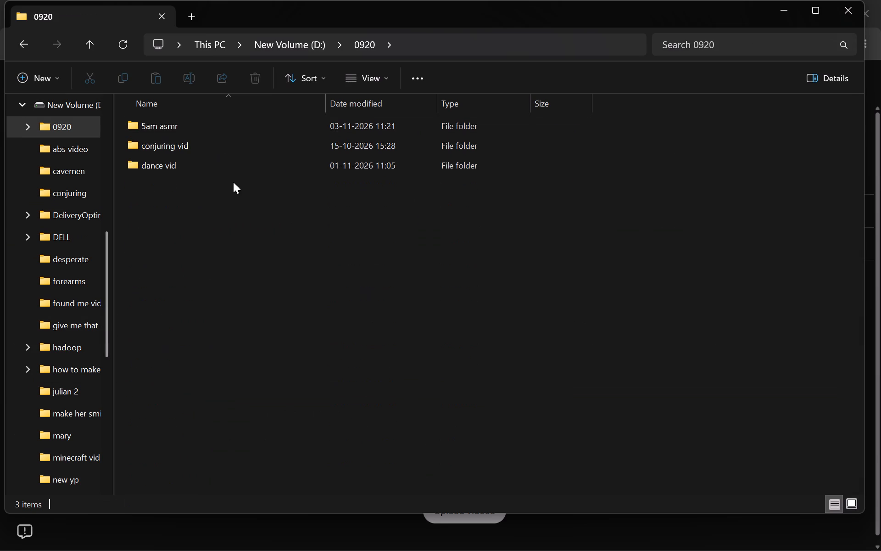
{"action": "left_click", "coordinate": [234, 123]}
{"action": "left_click", "coordinate": [258, 73]}
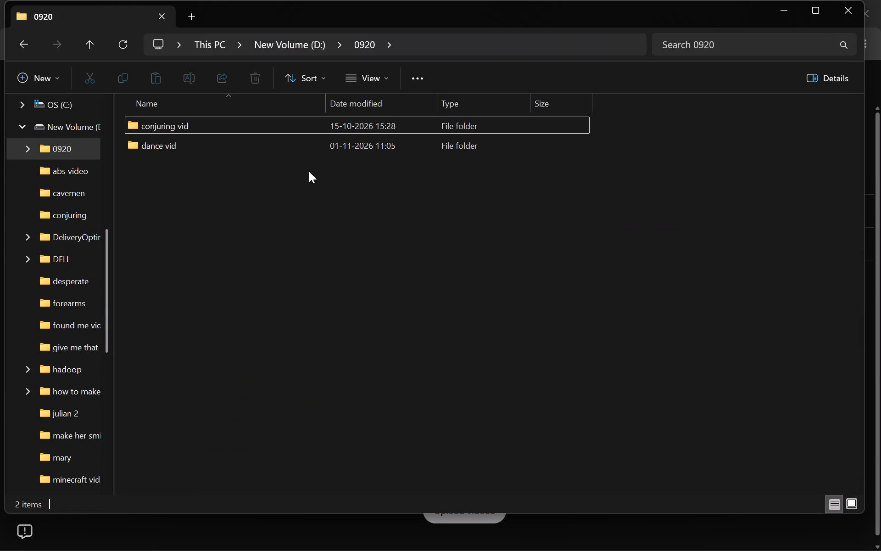
{"action": "left_click", "coordinate": [441, 225]}
{"action": "left_click", "coordinate": [863, 7]}
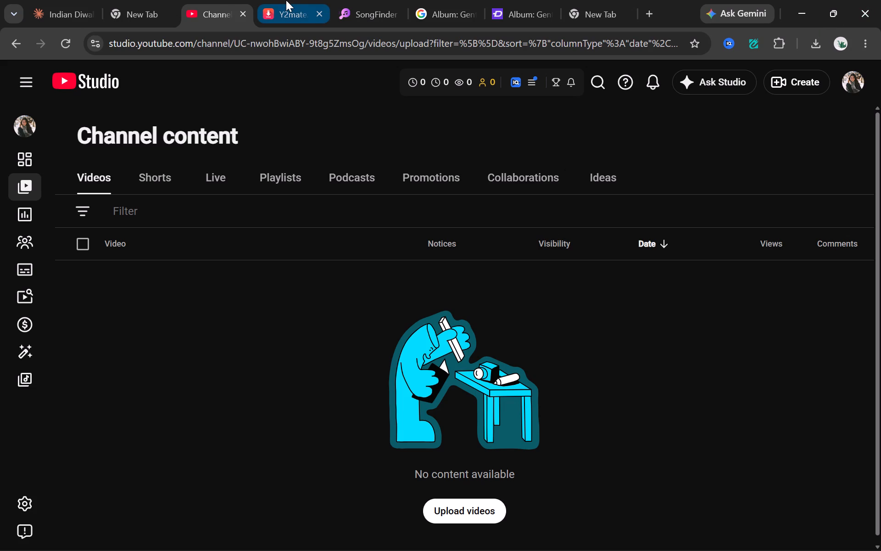
Close the Y2mate, SongFinder, Google album search, Zedge and last New Tab pages, keeping the YouTube Studio page open.
{"action": "left_click", "coordinate": [286, 0]}
{"action": "left_click", "coordinate": [375, 0]}
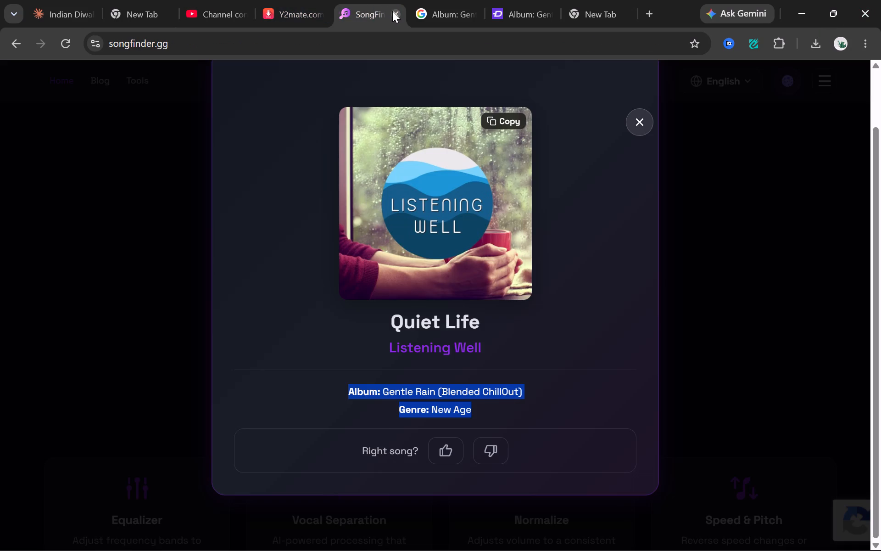
{"action": "left_click", "coordinate": [393, 11]}
{"action": "left_click", "coordinate": [396, 12]}
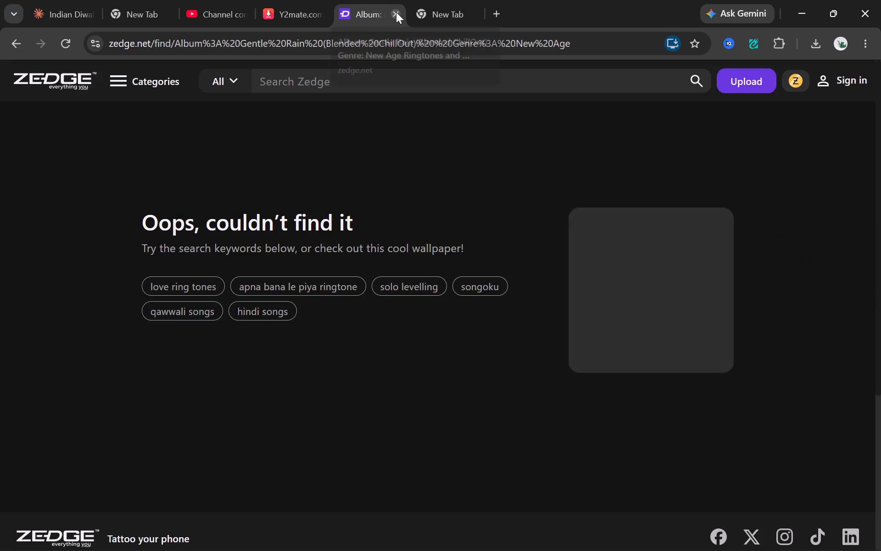
{"action": "left_click", "coordinate": [396, 12]}
{"action": "left_click", "coordinate": [396, 12]}
{"action": "left_click", "coordinate": [393, 17]}
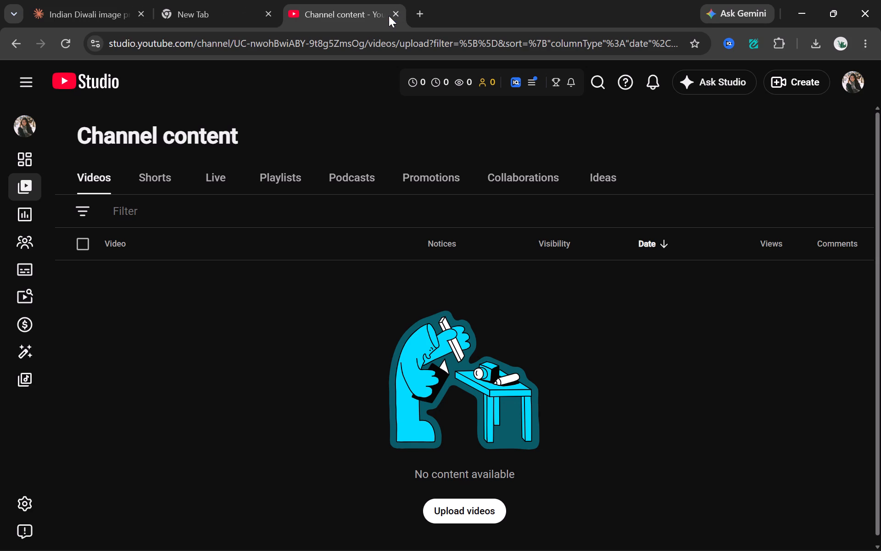